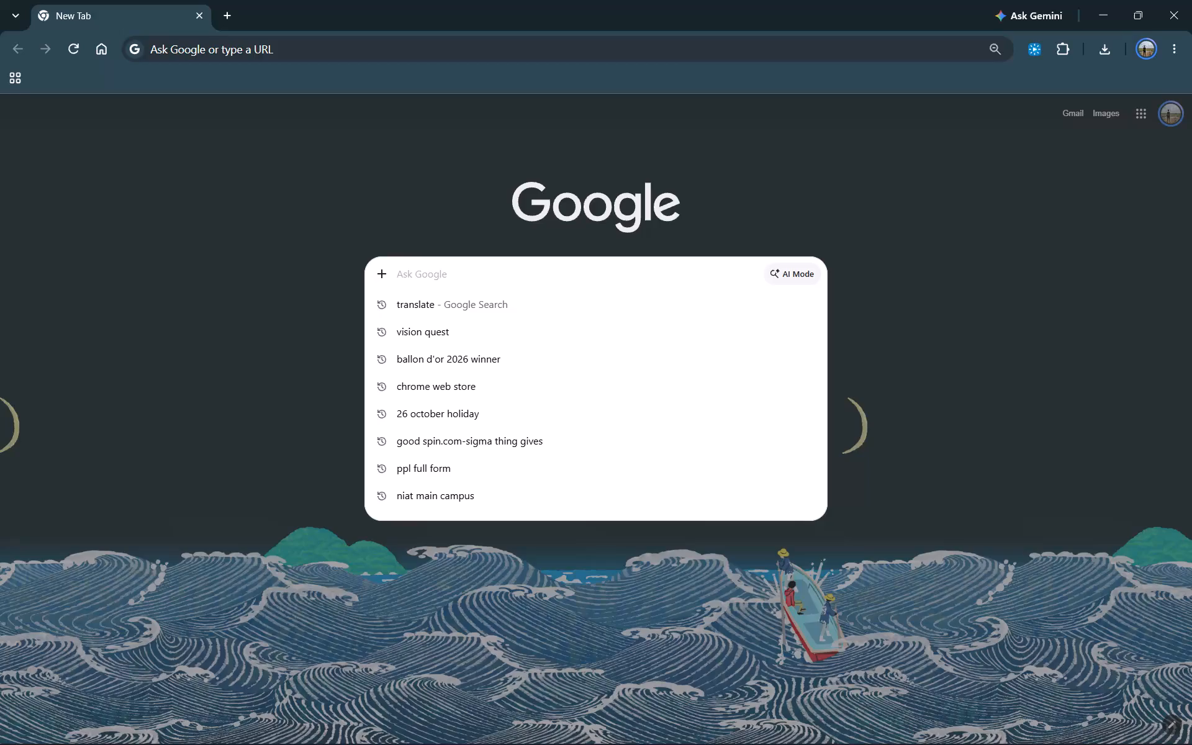
Search Google for Canva and open the "Log into your Canva account" result.
type("can")
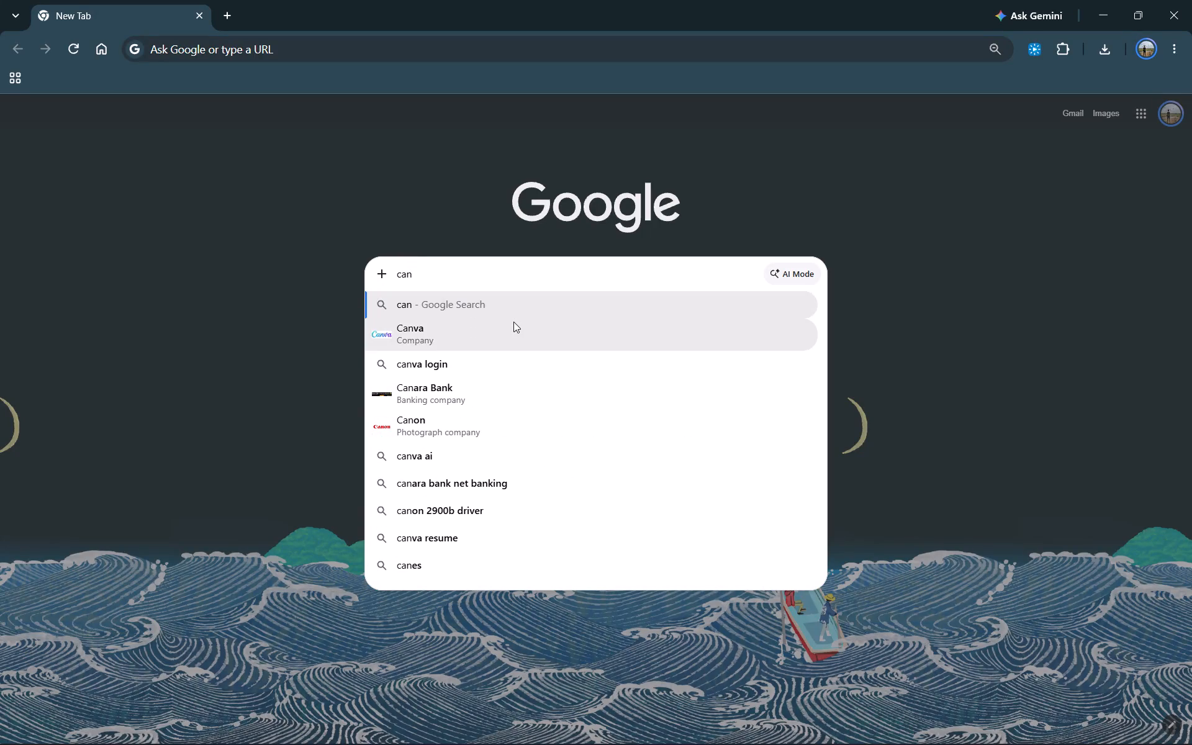
left_click(513, 322)
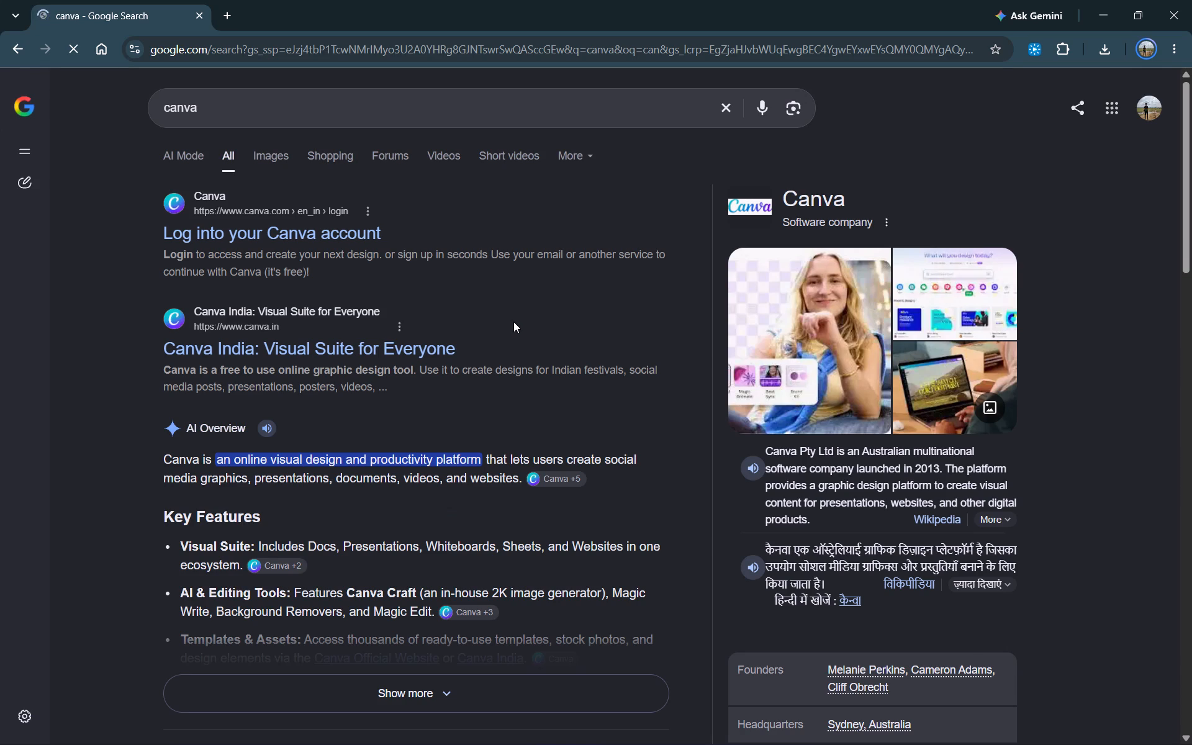
left_click(239, 226)
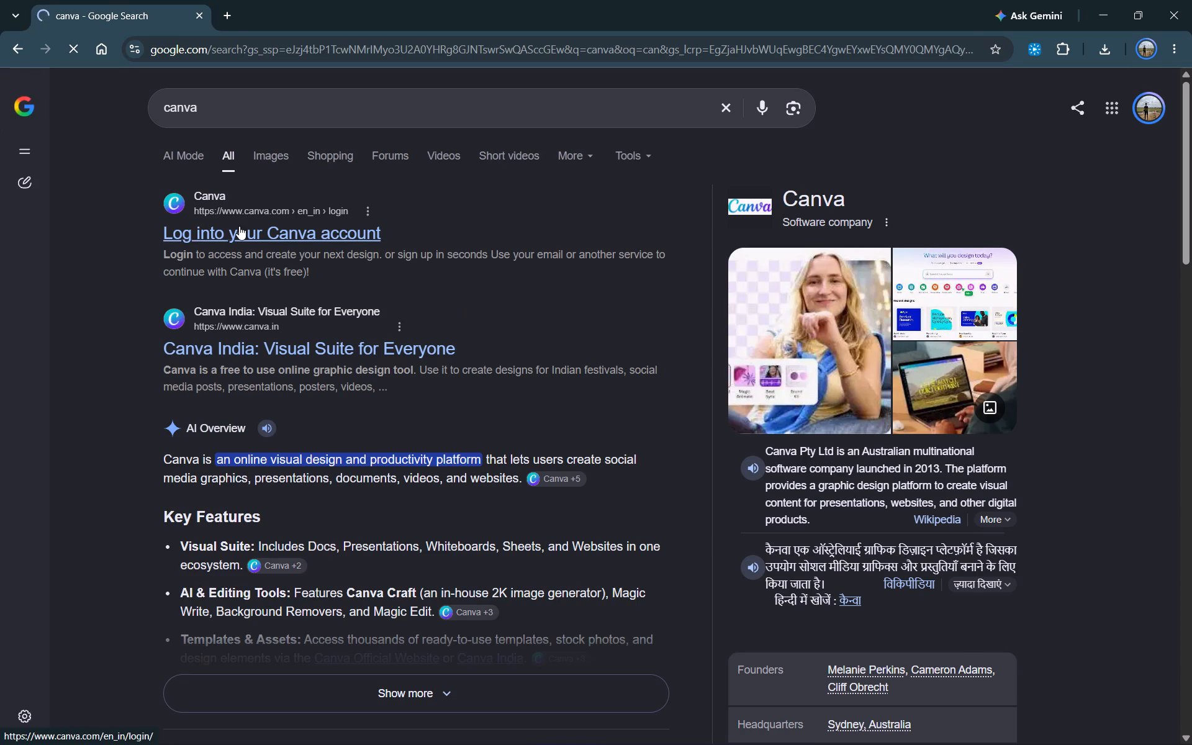
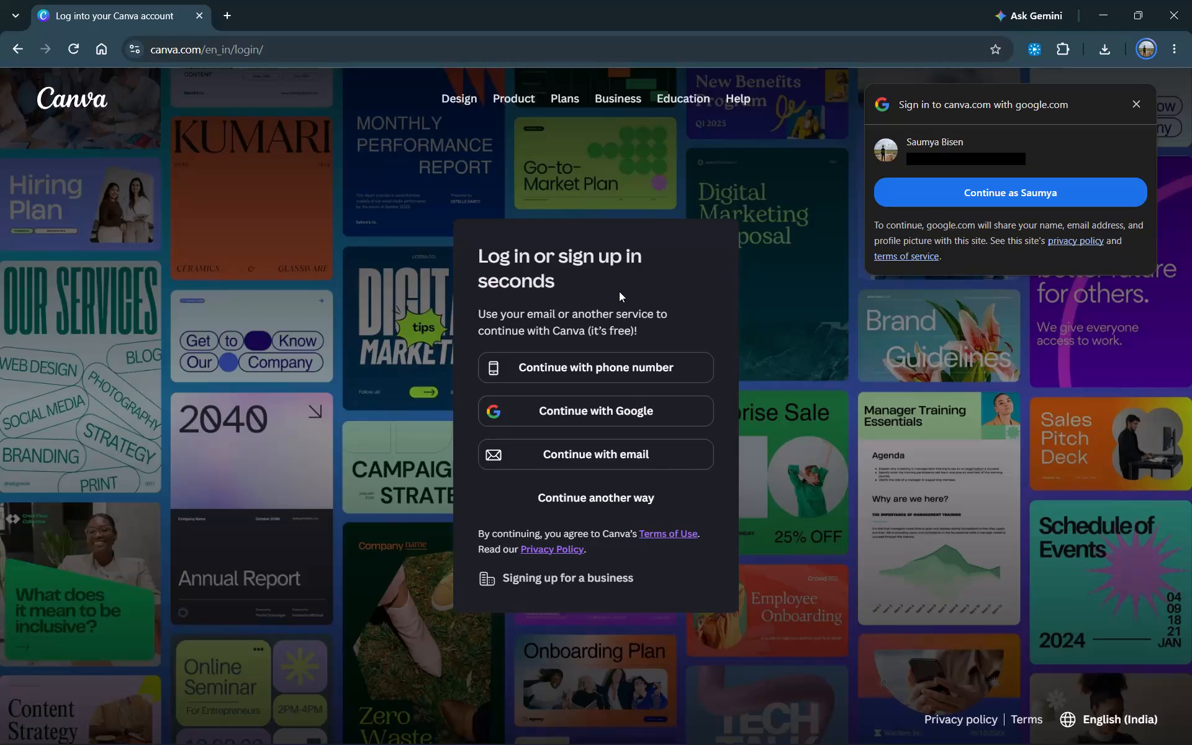
Sign in to Canva with the suggested Google account.
left_click(947, 186)
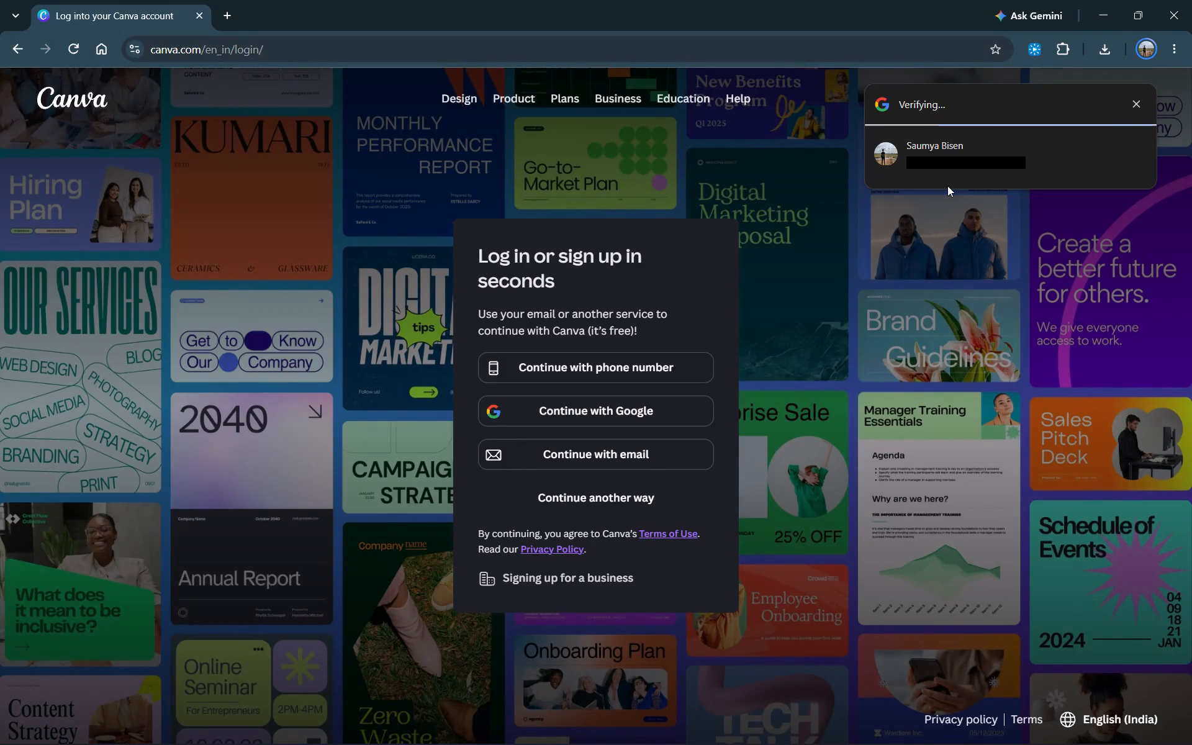
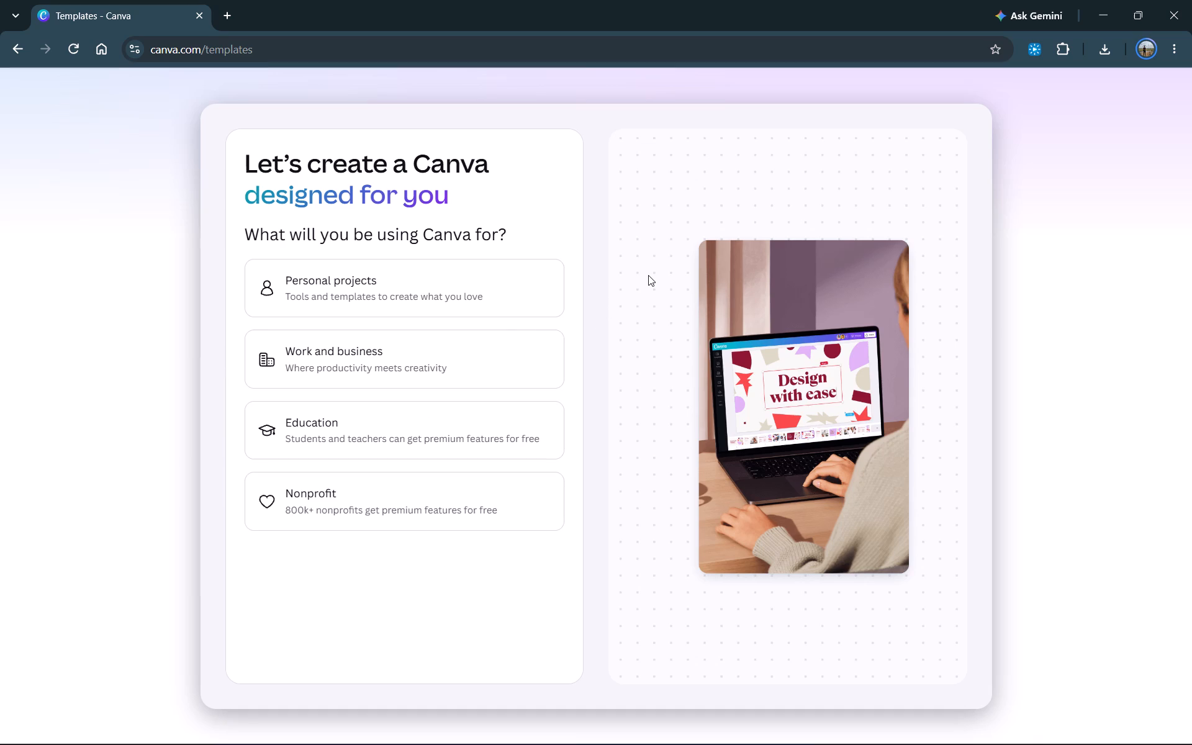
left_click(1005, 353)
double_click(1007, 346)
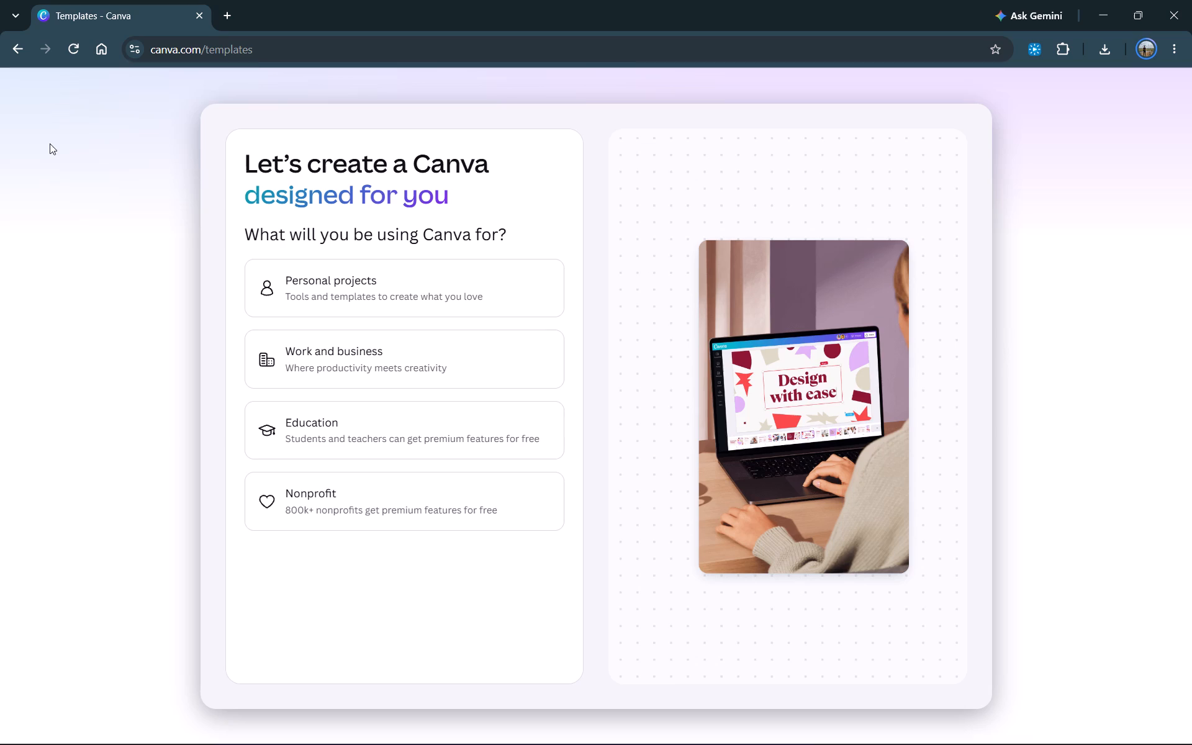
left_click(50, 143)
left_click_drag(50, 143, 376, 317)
Choose Work and business as the intended use of Canva.
left_click(377, 361)
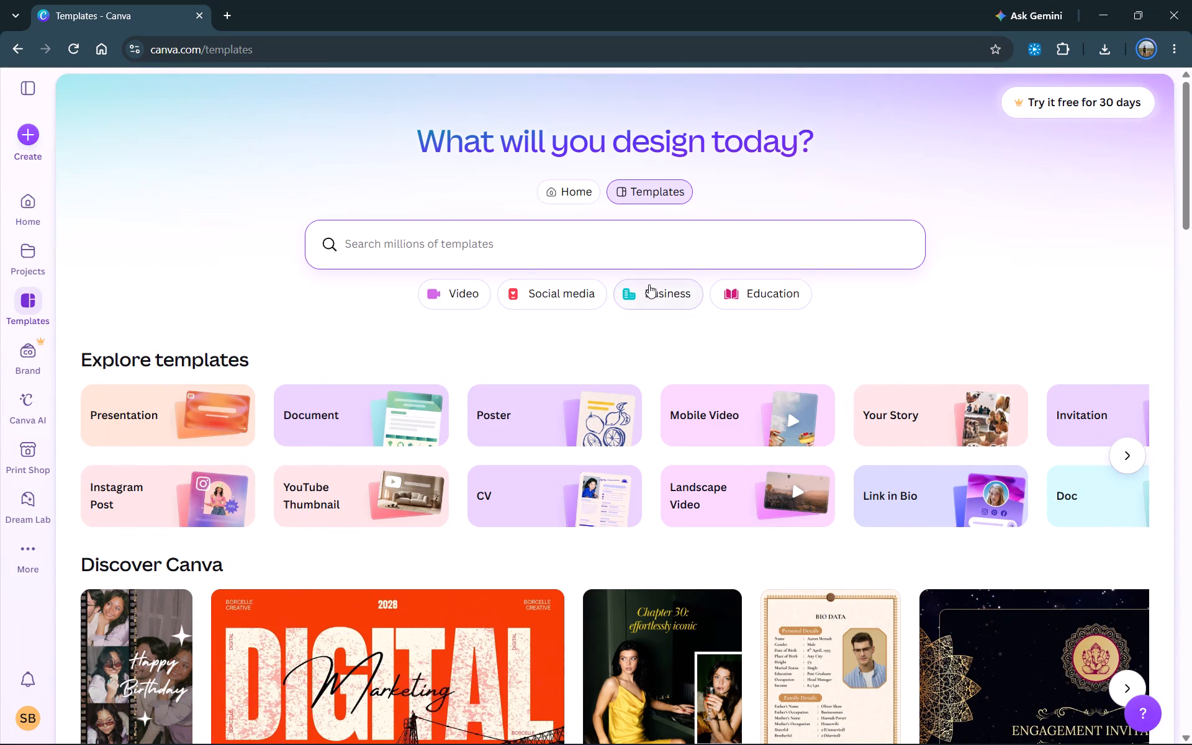
Look over the Home and Templates pages, finishing on the Home page.
left_click(559, 193)
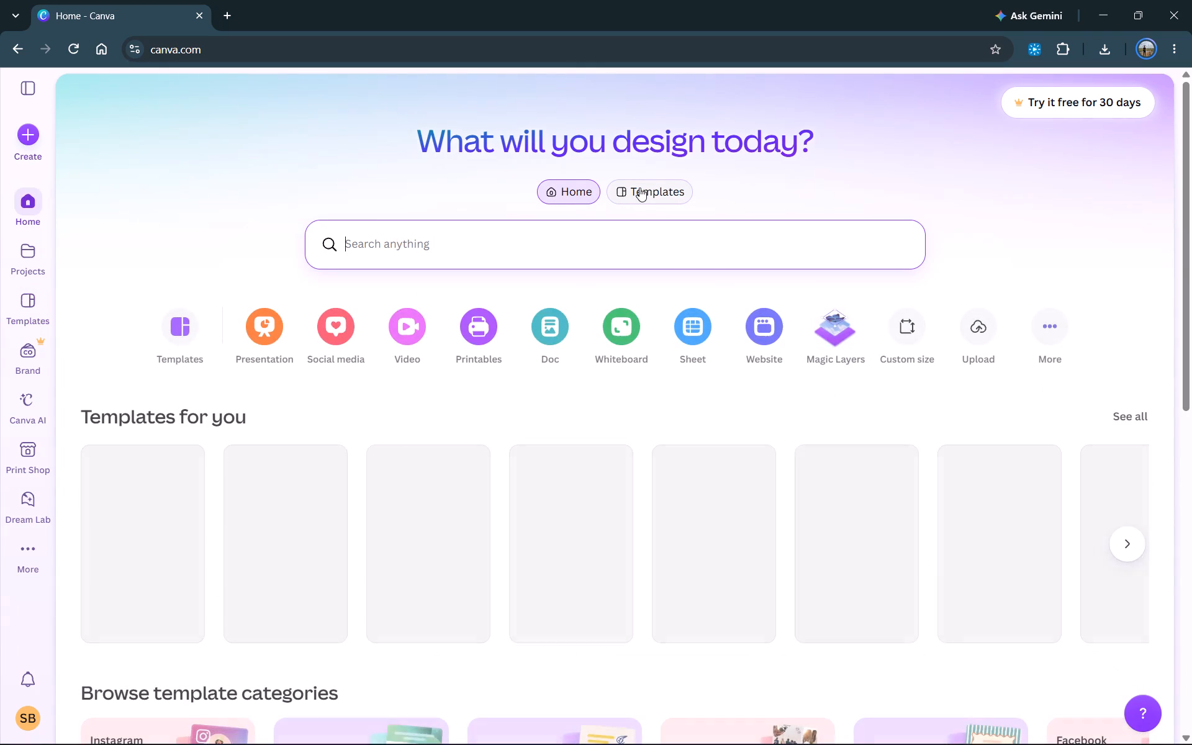
left_click(639, 187)
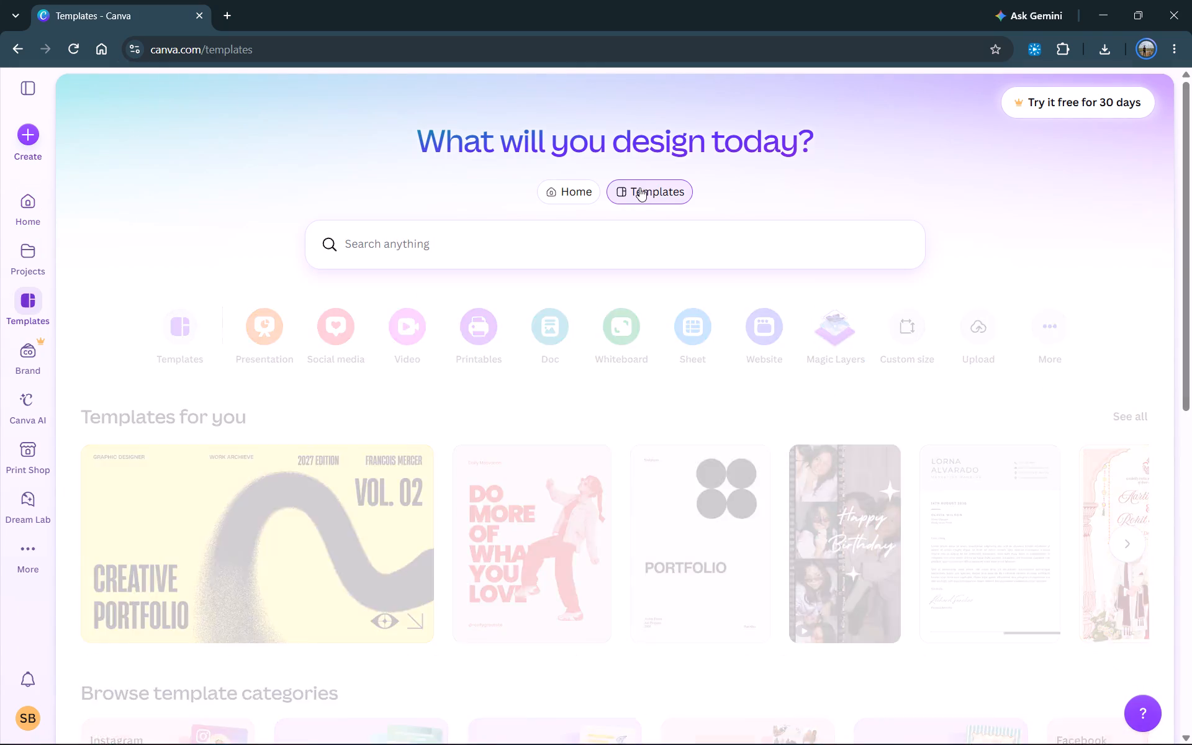
left_click(27, 219)
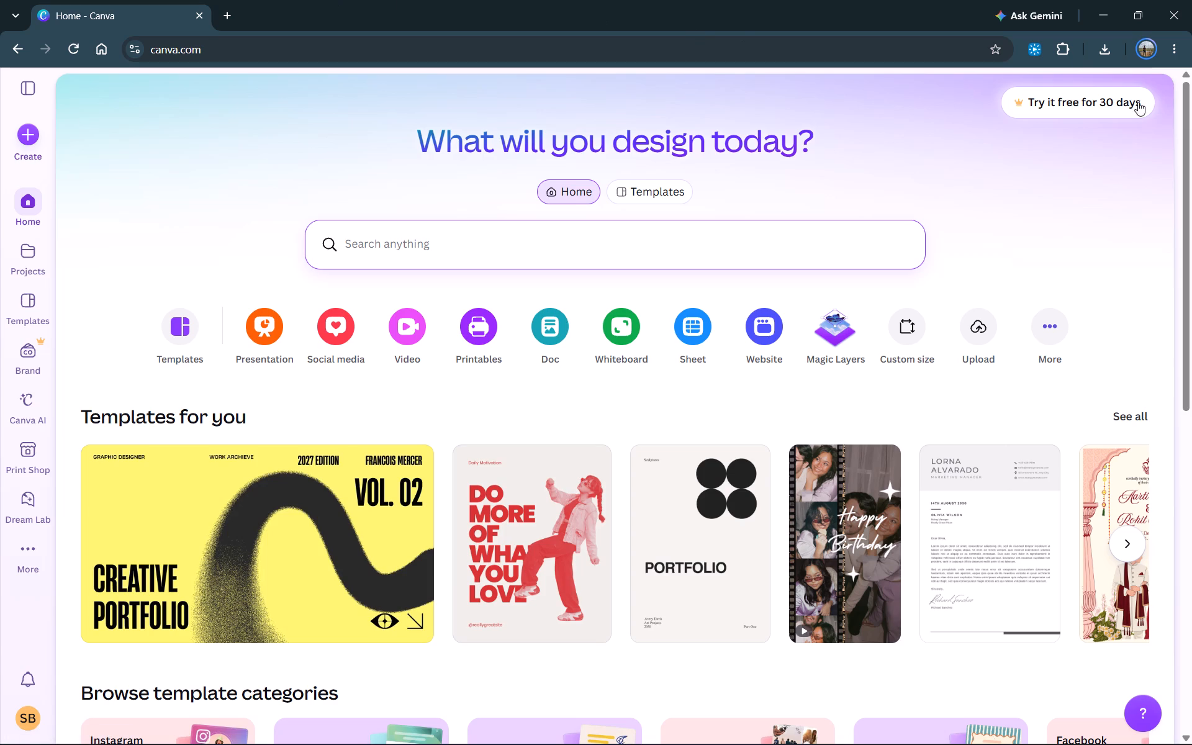
View the 30-day free trial offer with its Canva plan comparison, and close it without choosing a plan.
left_click(1081, 102)
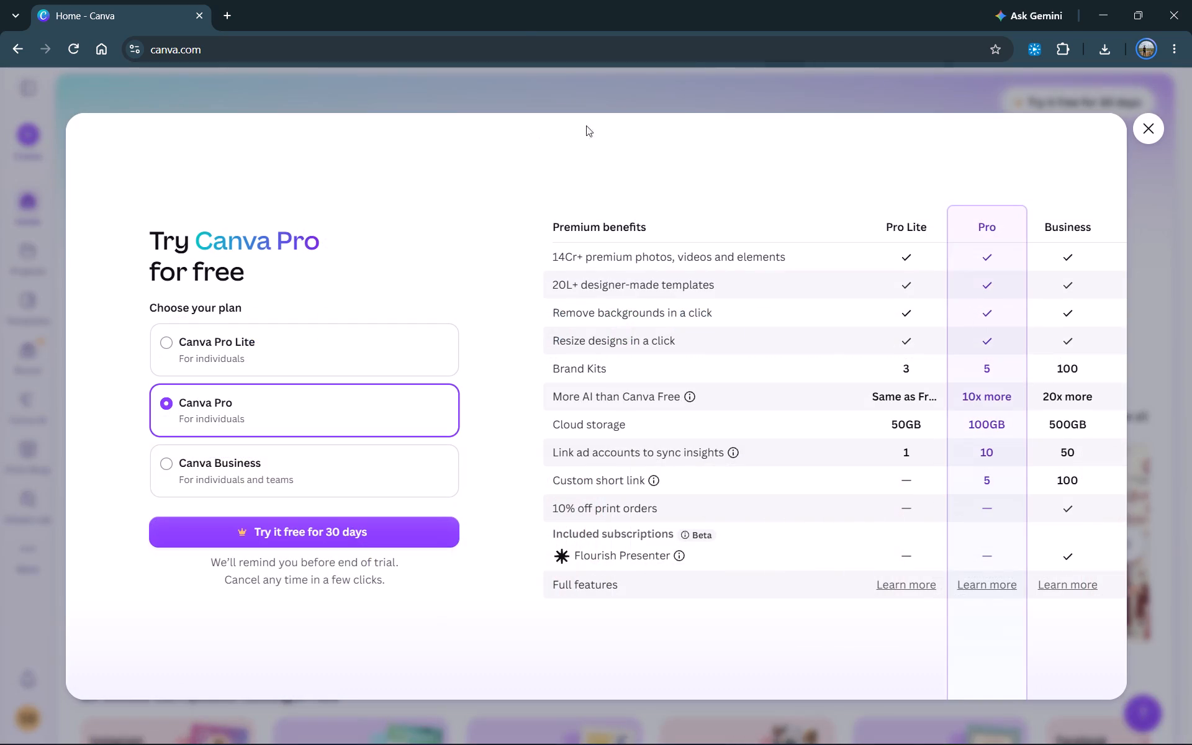
left_click_drag(1168, 133, 1137, 132)
left_click(1137, 132)
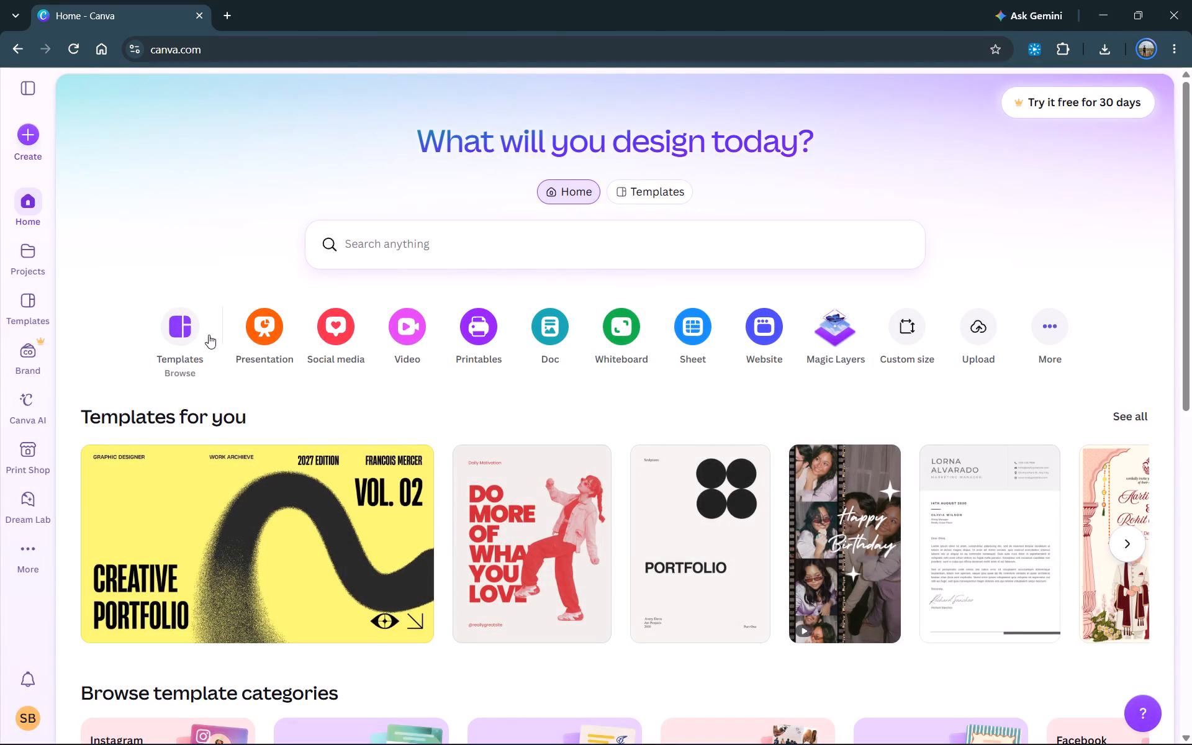
Create a blank YouTube Thumbnail design from the Social media category.
left_click(346, 323)
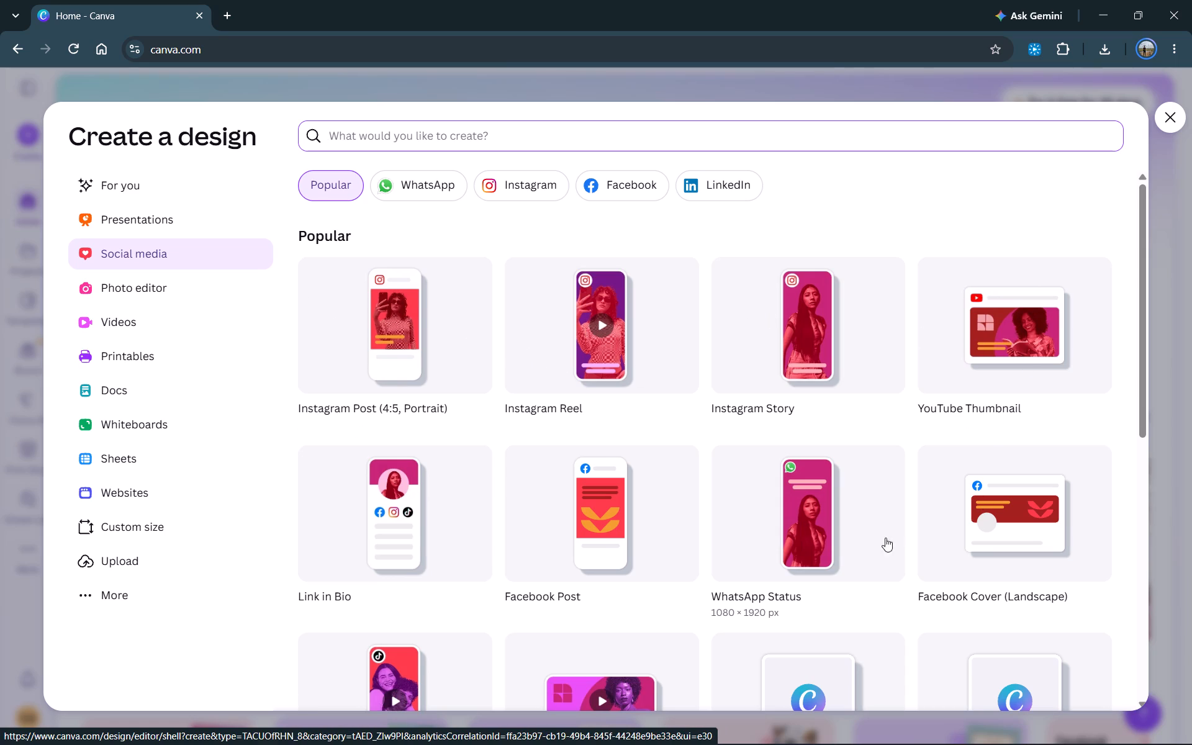
left_click(947, 358)
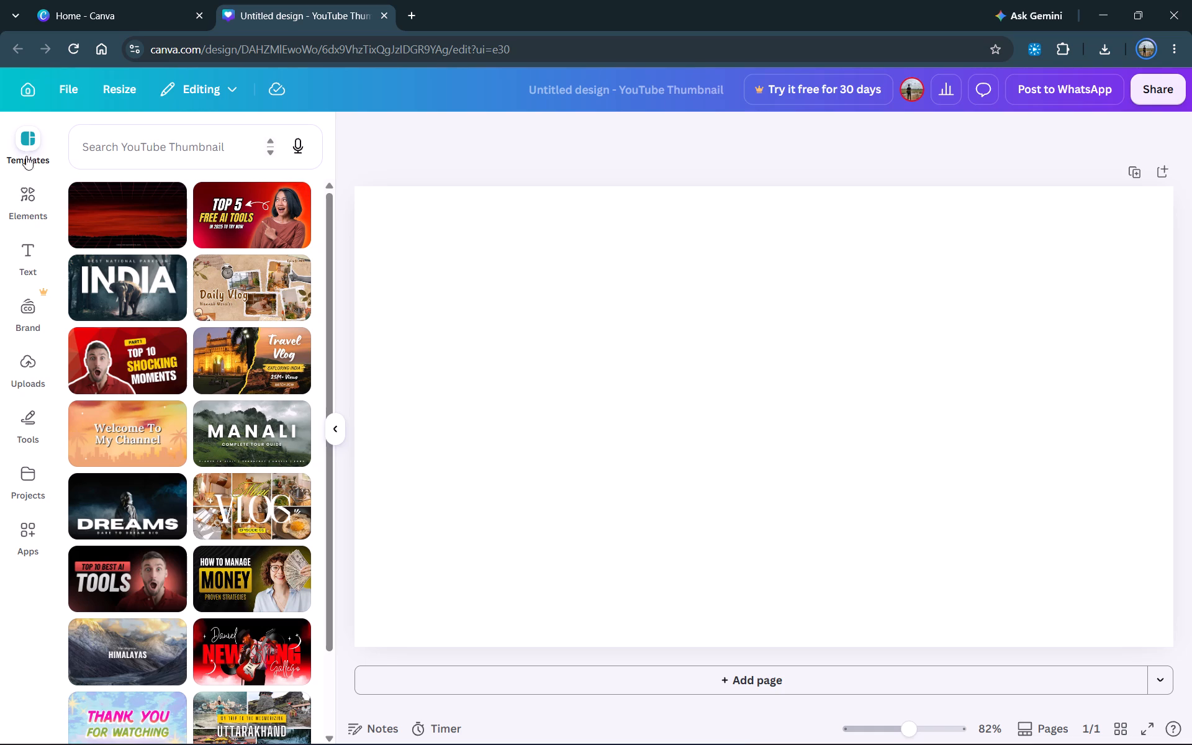
Look over the element categories available for the blank YouTube thumbnail and return to its templates.
left_click(21, 199)
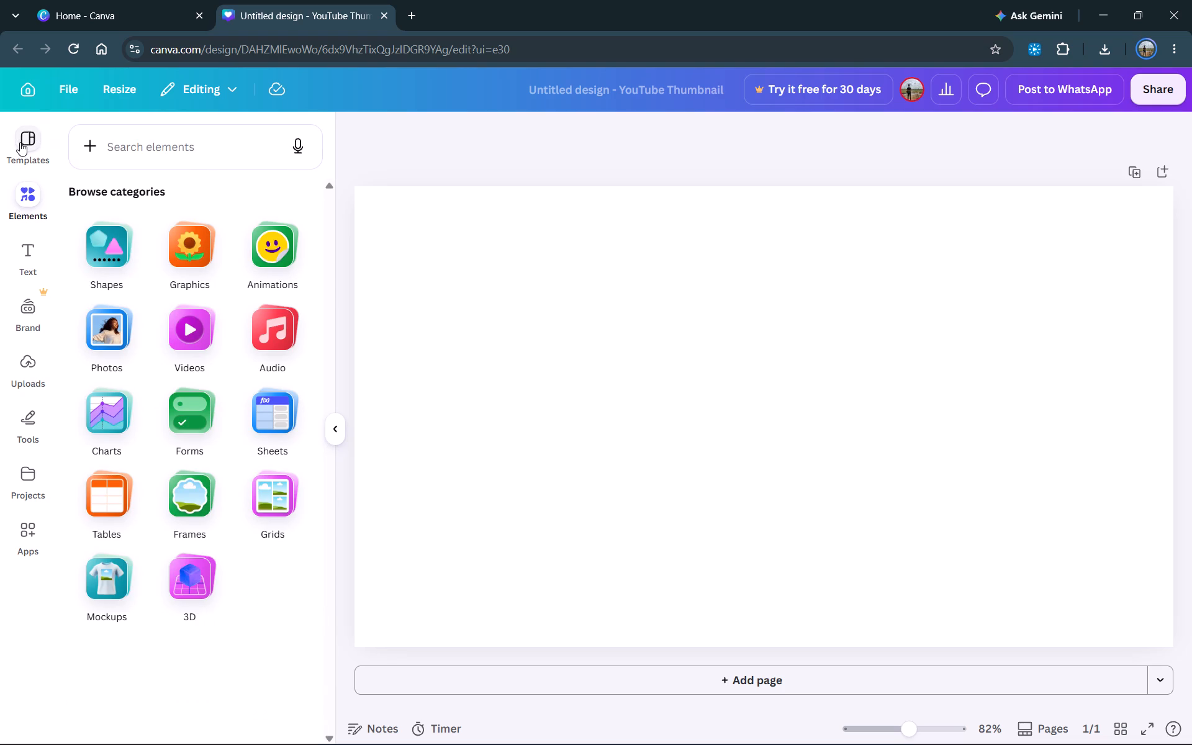
left_click(24, 137)
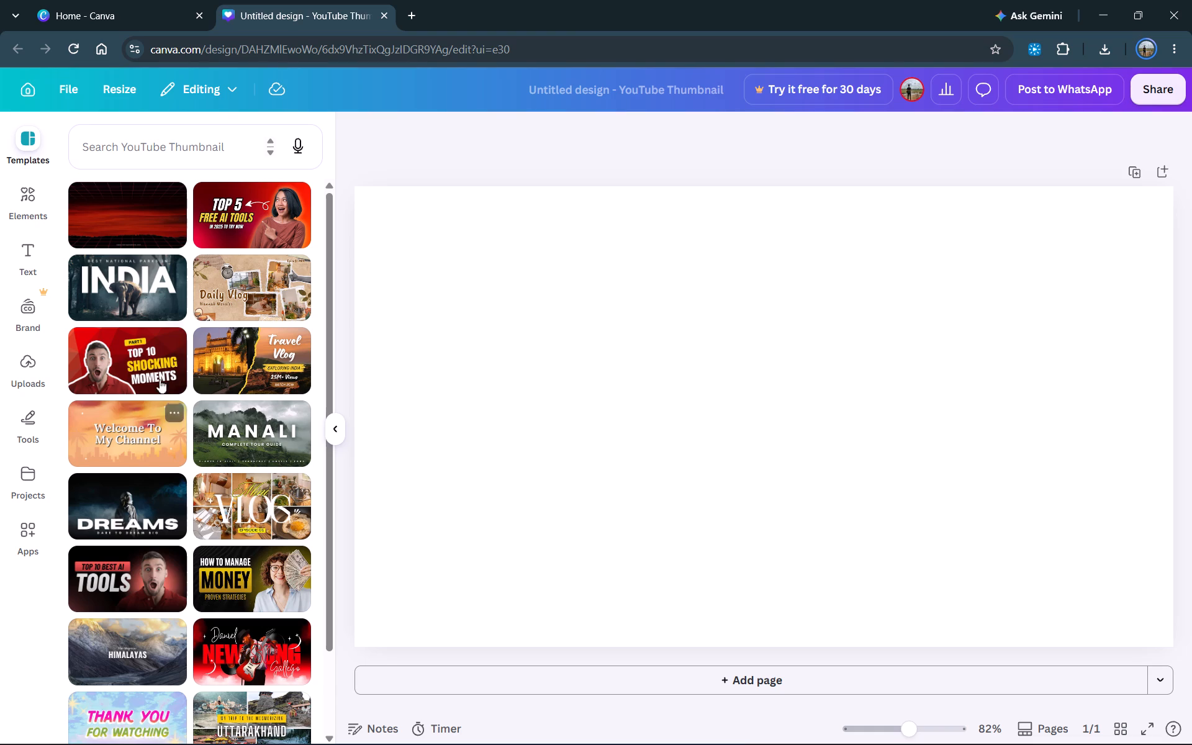
Apply the "Best National Parks in India" elephant template to the blank YouTube thumbnail.
left_click(125, 303)
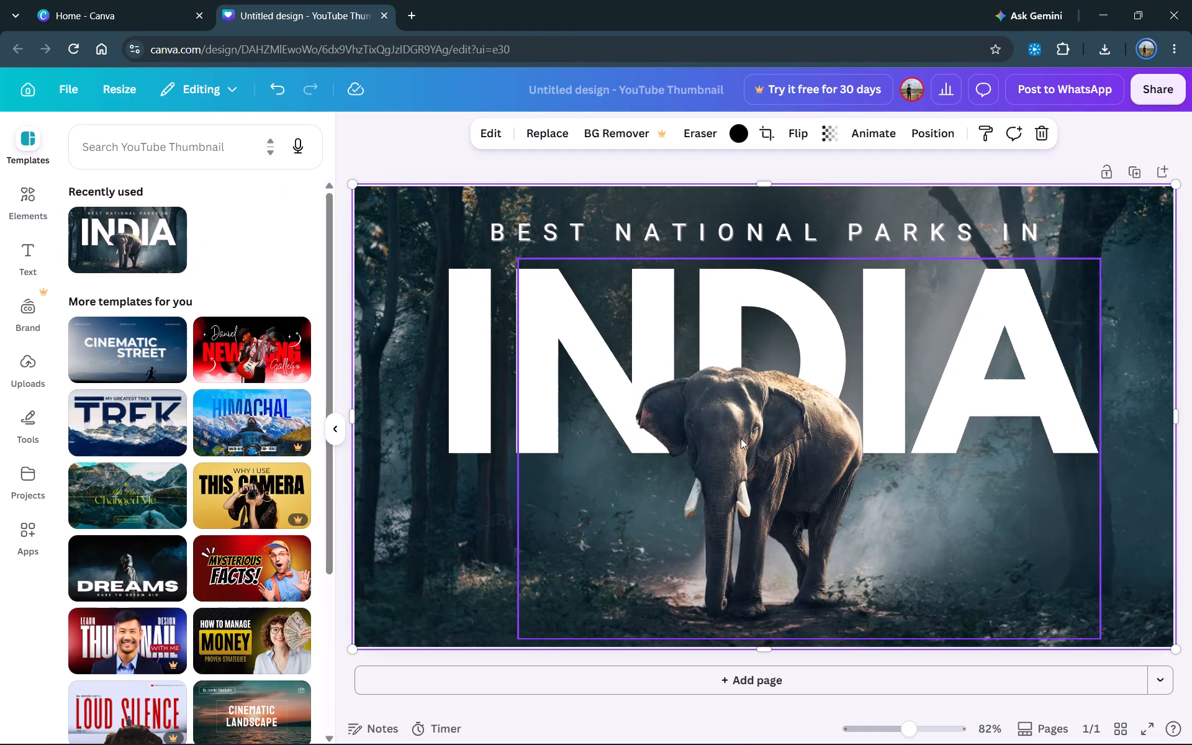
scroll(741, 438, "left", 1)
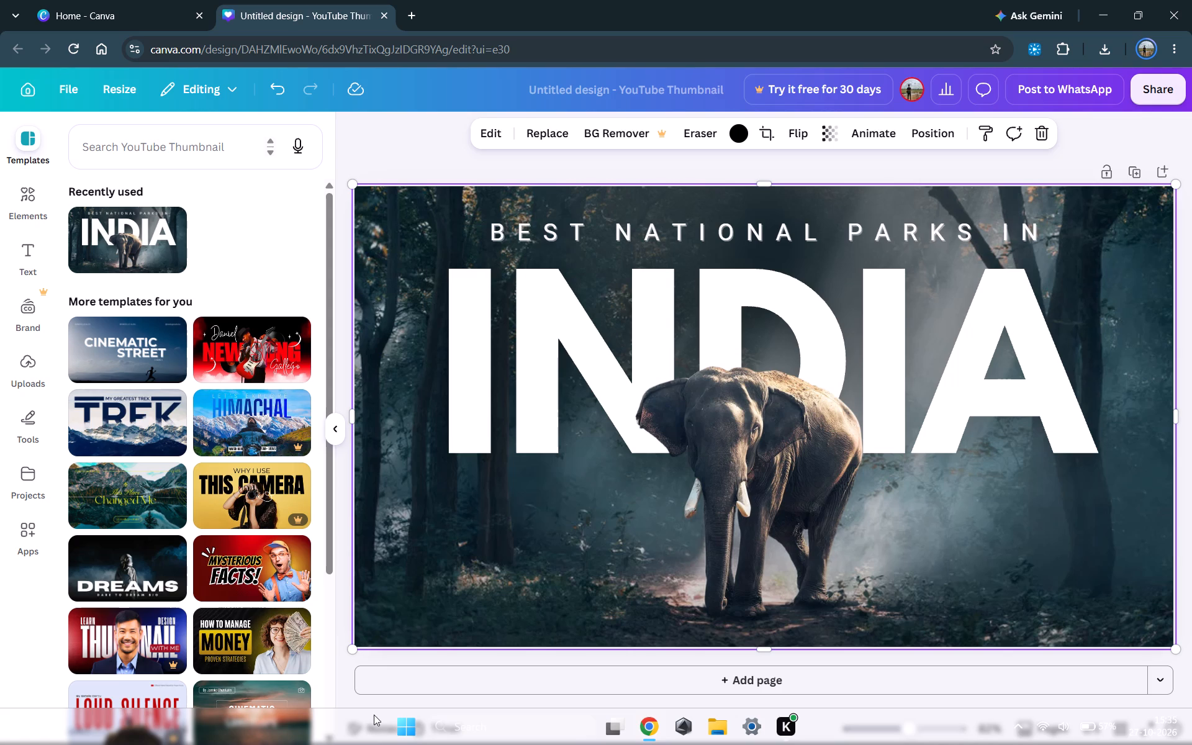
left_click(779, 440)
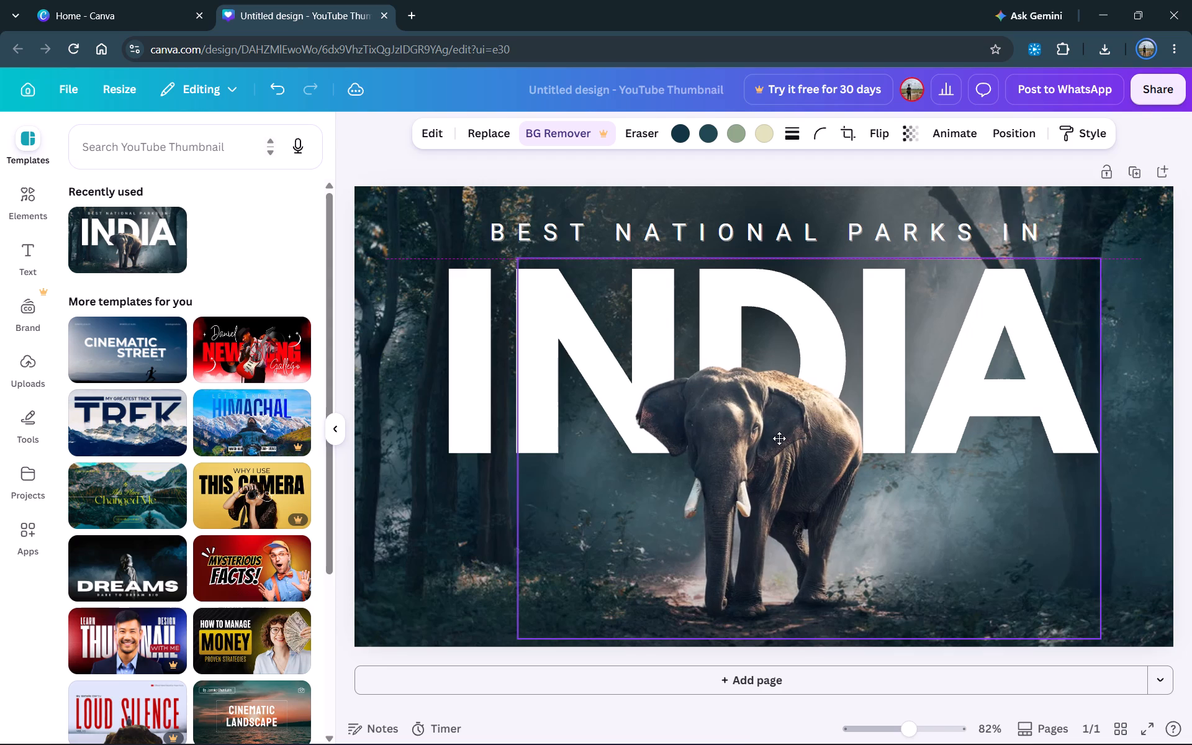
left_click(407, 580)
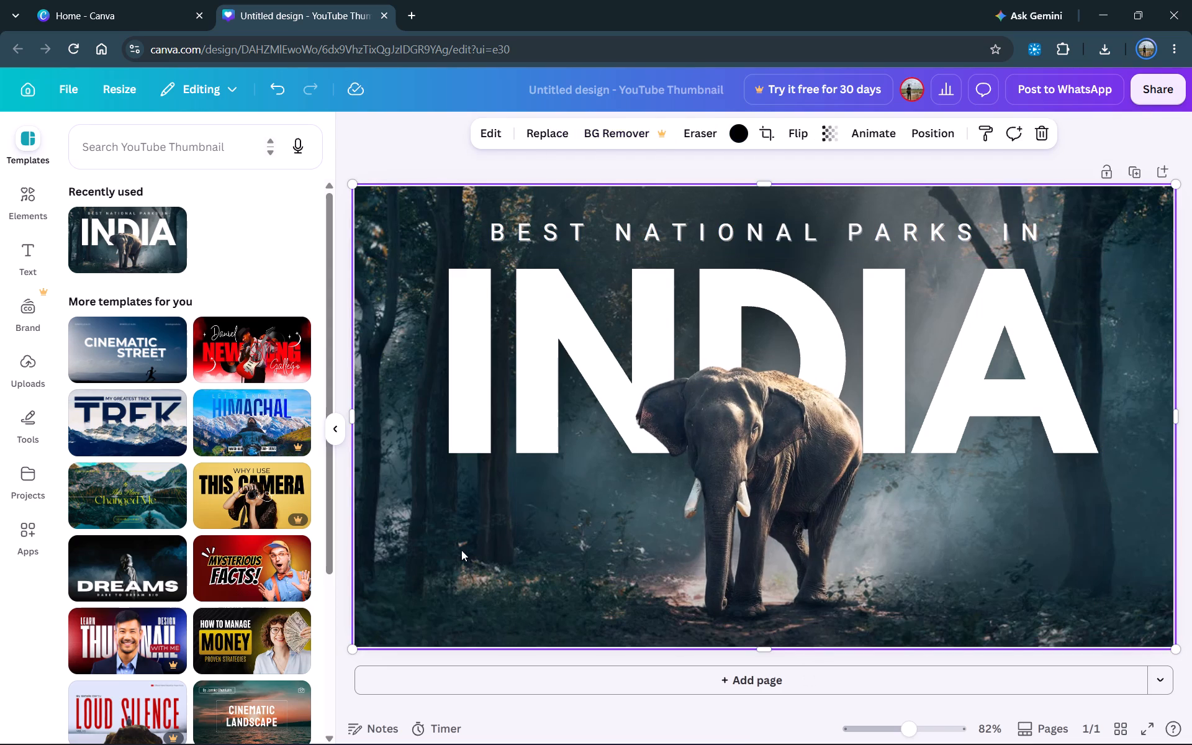
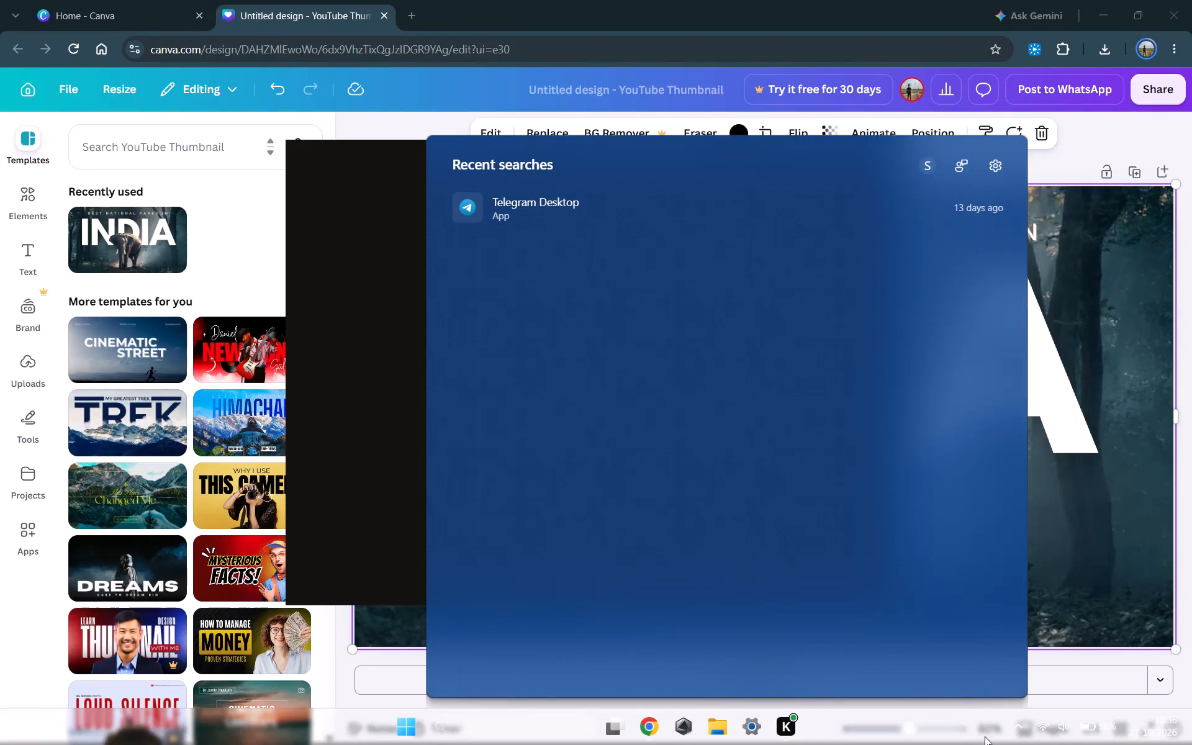
Dismiss the Windows search window and return to the untitled YouTube thumbnail design in Chrome.
left_click(888, 723)
left_click(469, 736)
left_click(353, 744)
left_click(358, 734)
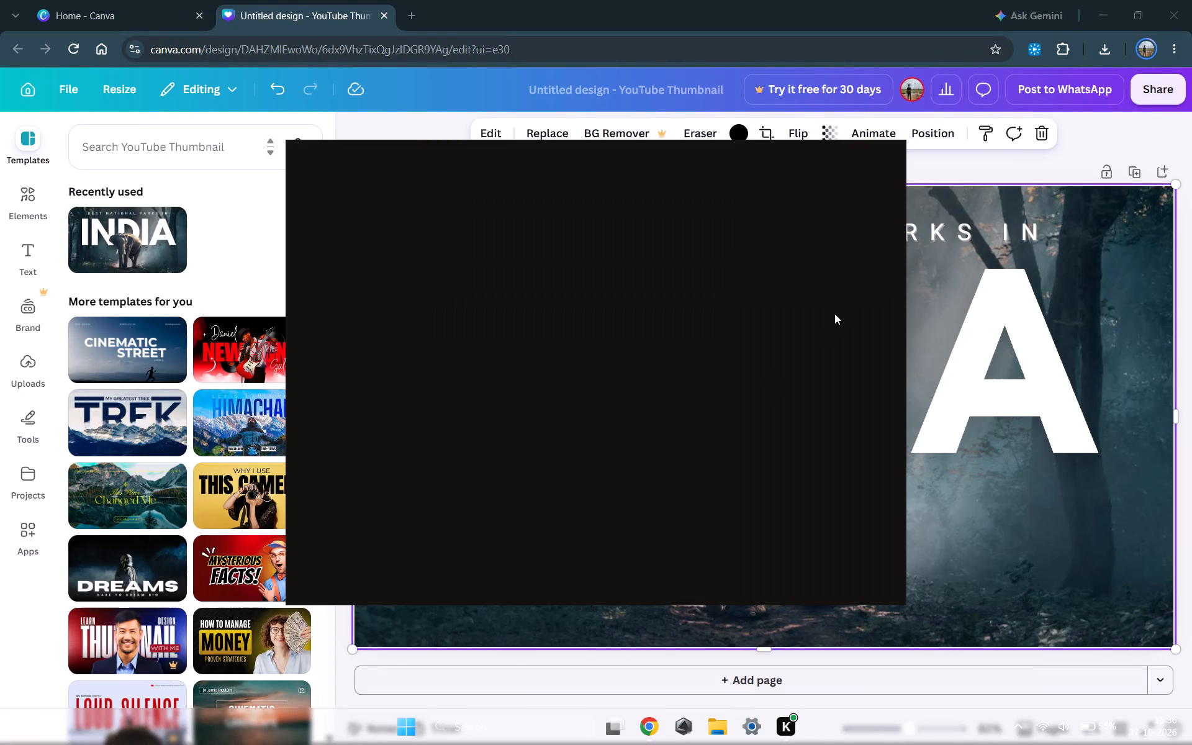
left_click(293, 20)
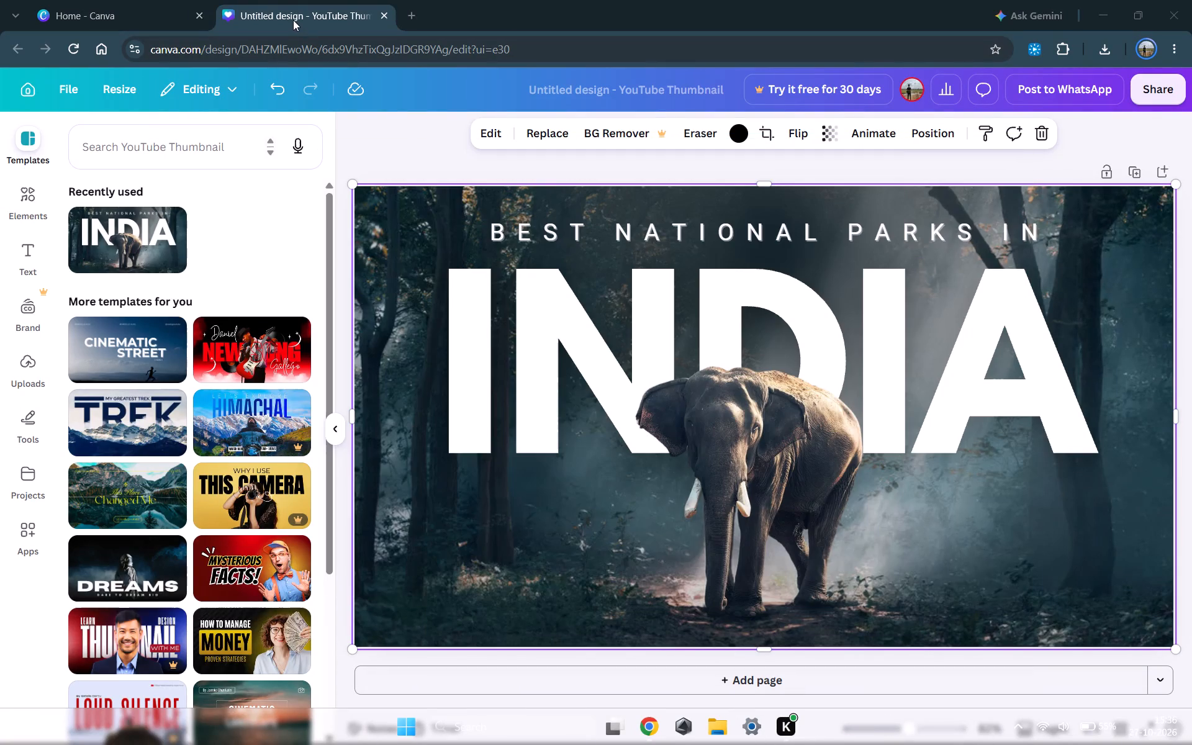
Select the "BEST NATIONAL PARKS IN" text line above the INDIA heading.
left_click(684, 234)
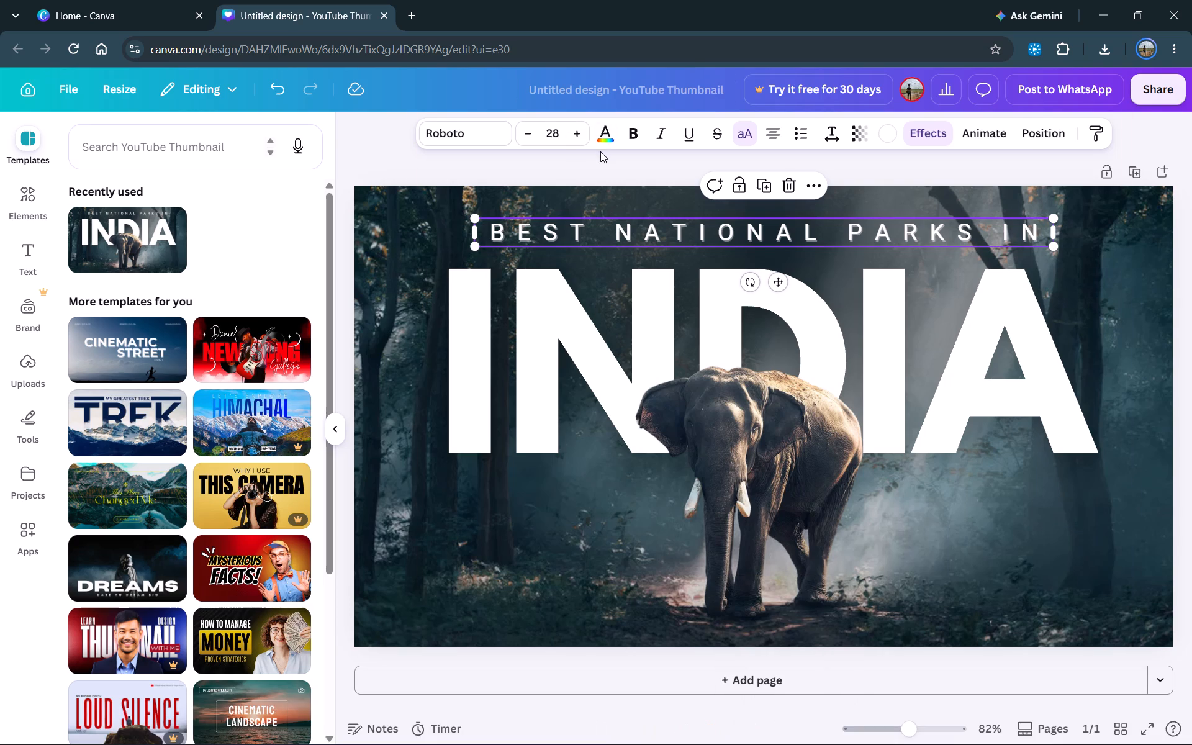
Change the colour of the "BEST NATIONAL PARKS IN" text to light green #7ed957.
left_click(614, 132)
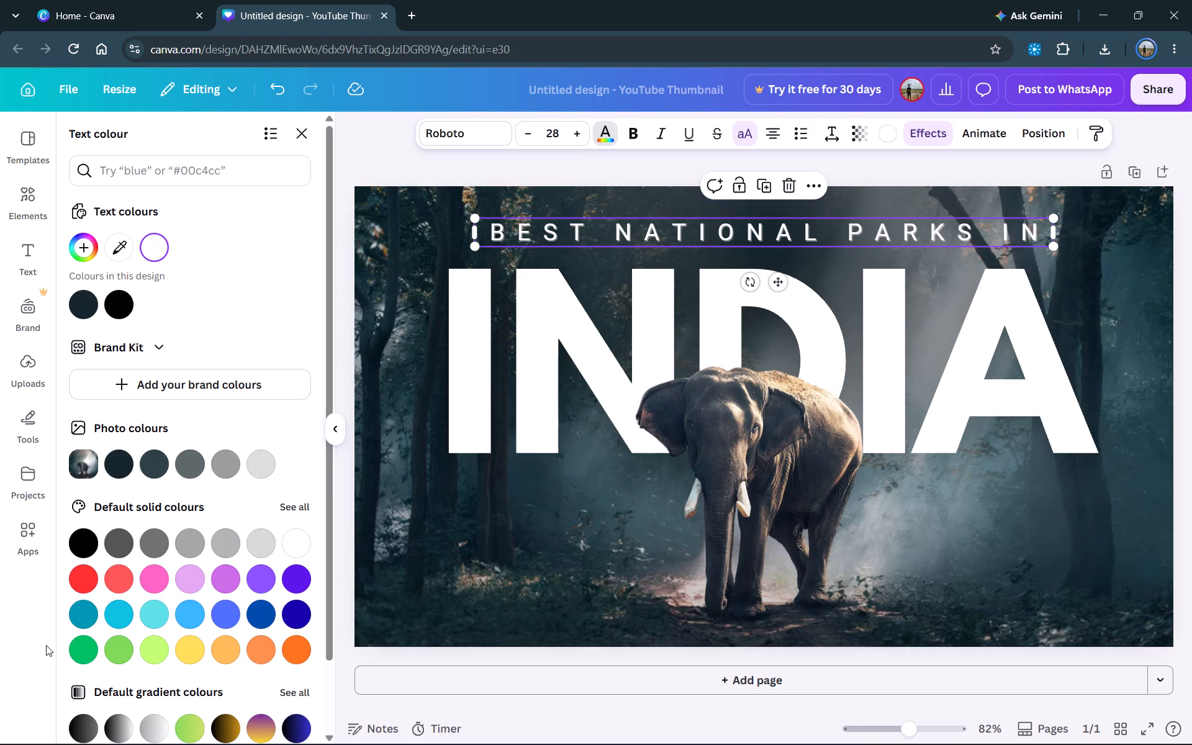
left_click(114, 576)
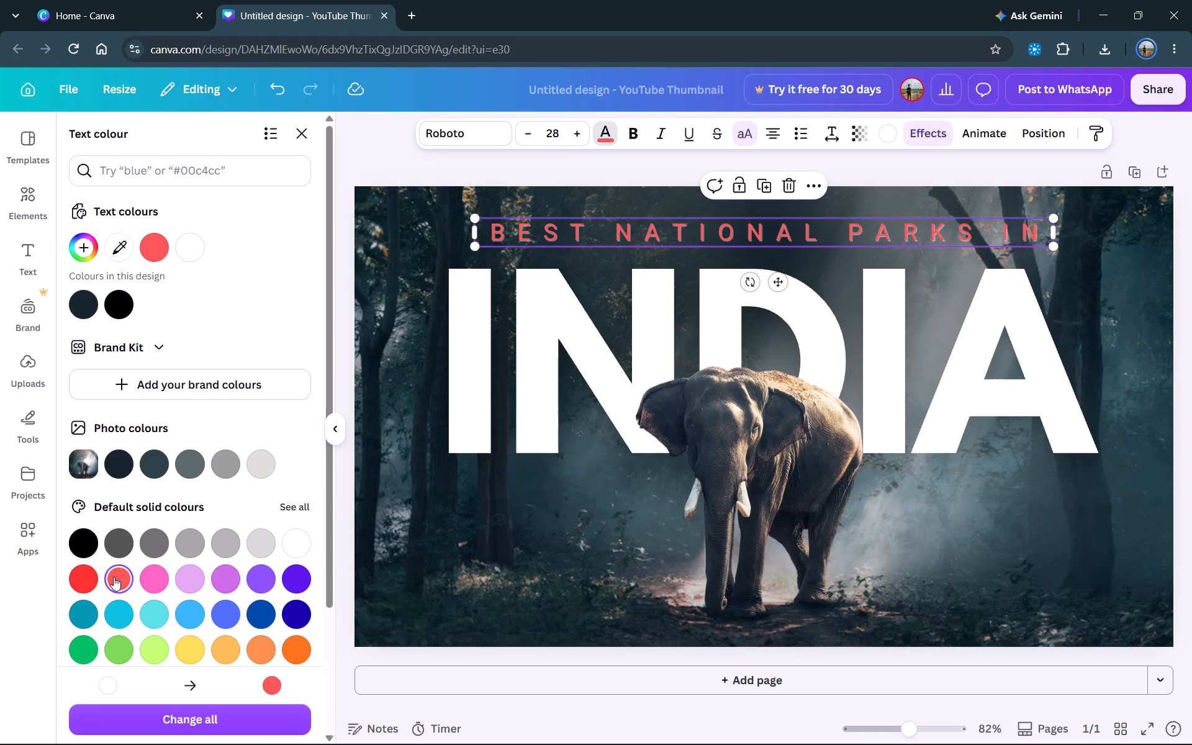
scroll(157, 584, "down", 6)
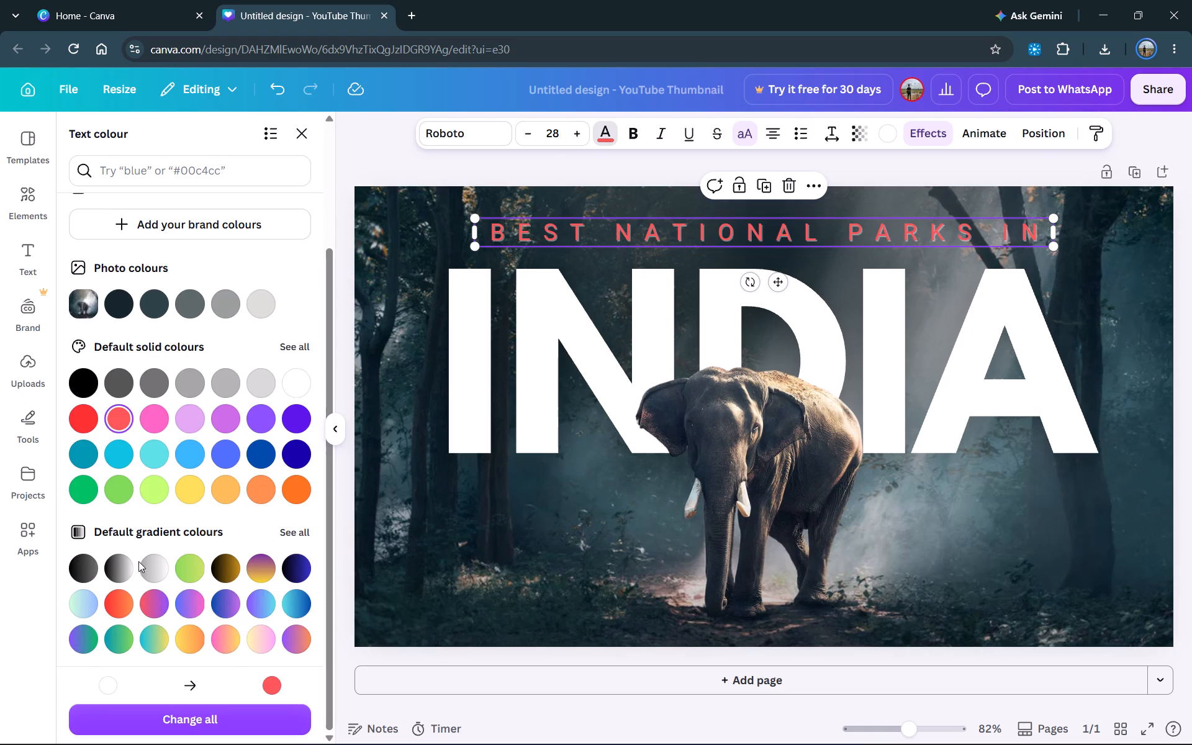
left_click(111, 487)
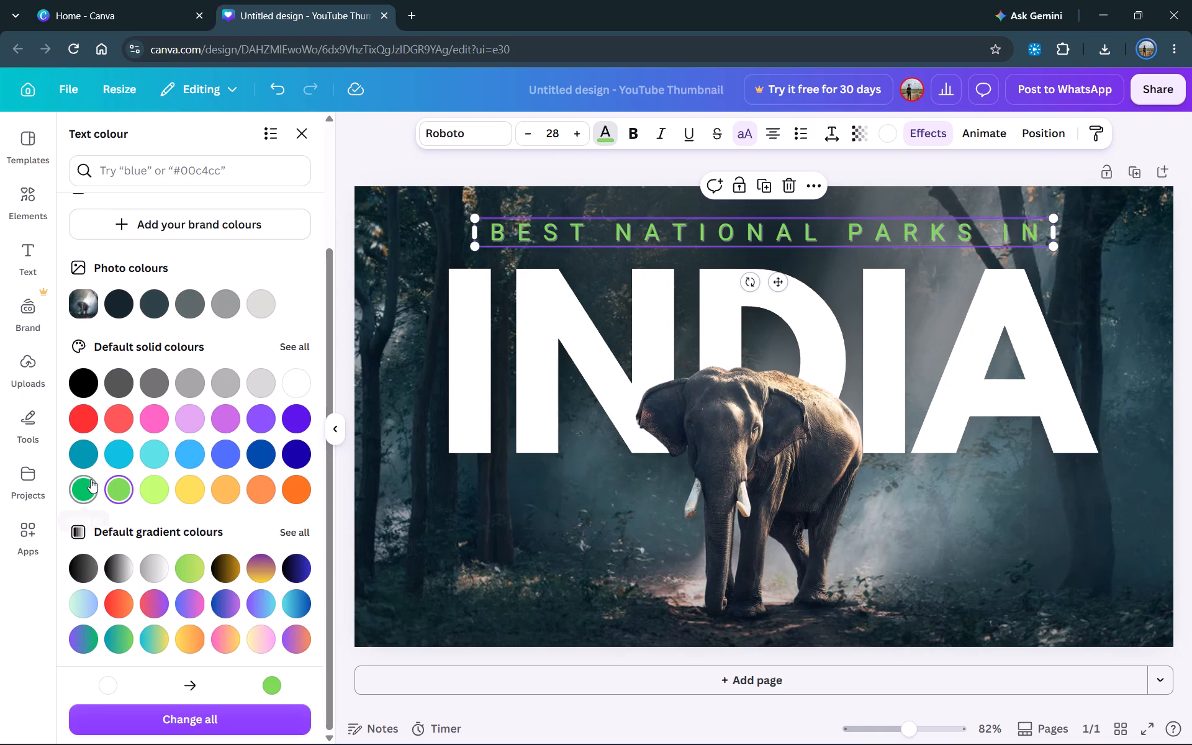
left_click(91, 479)
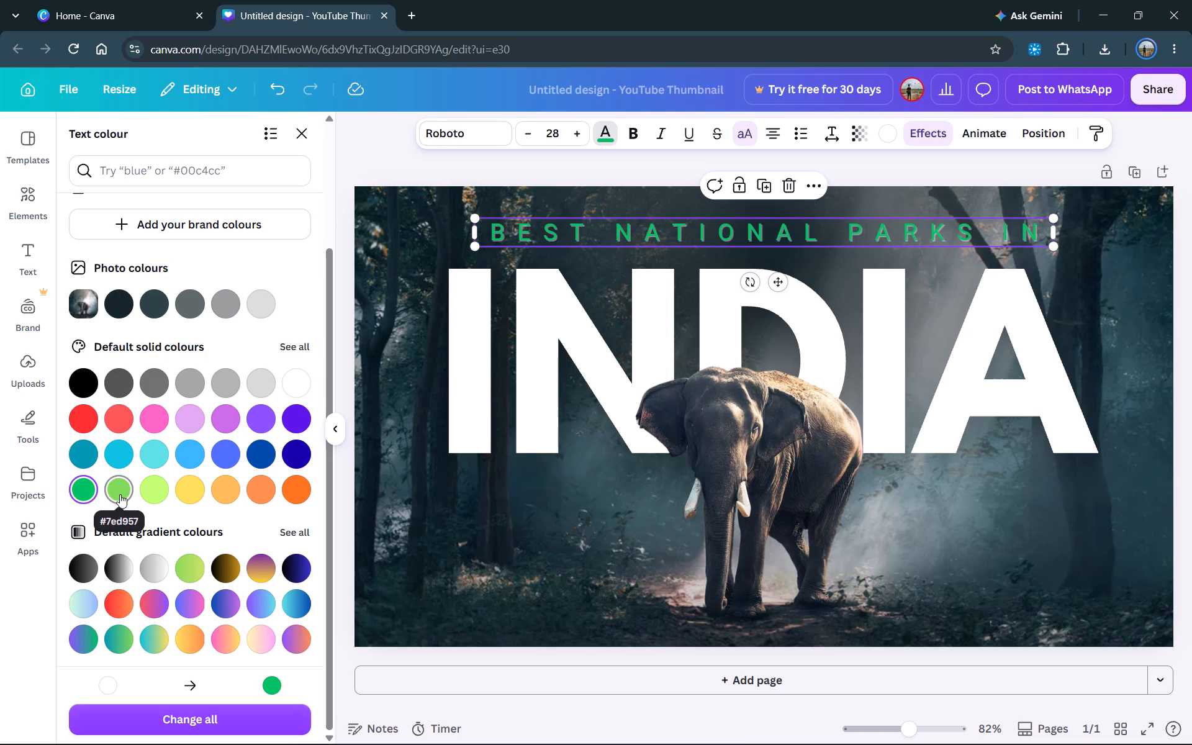
left_click(120, 494)
scroll(150, 356, "up", 5)
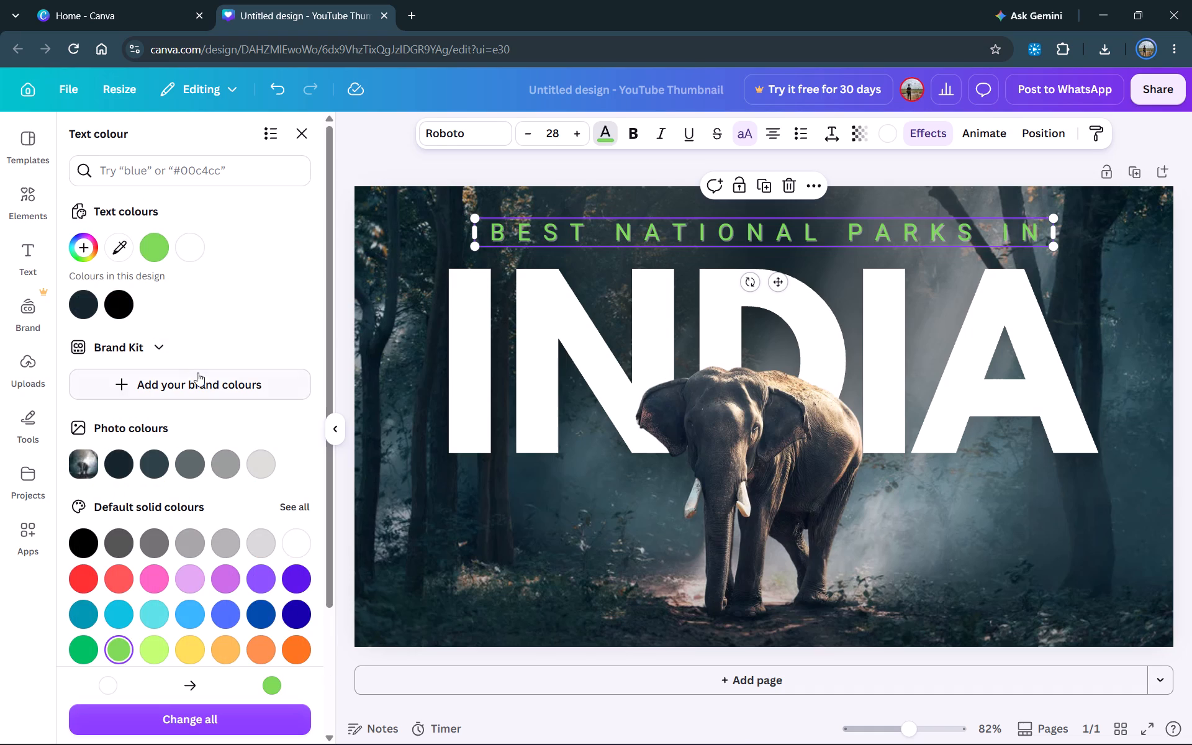
Make the "BEST NATIONAL PARKS IN" text italic and underlined, without bold or strikethrough.
left_click(634, 133)
left_click(634, 133)
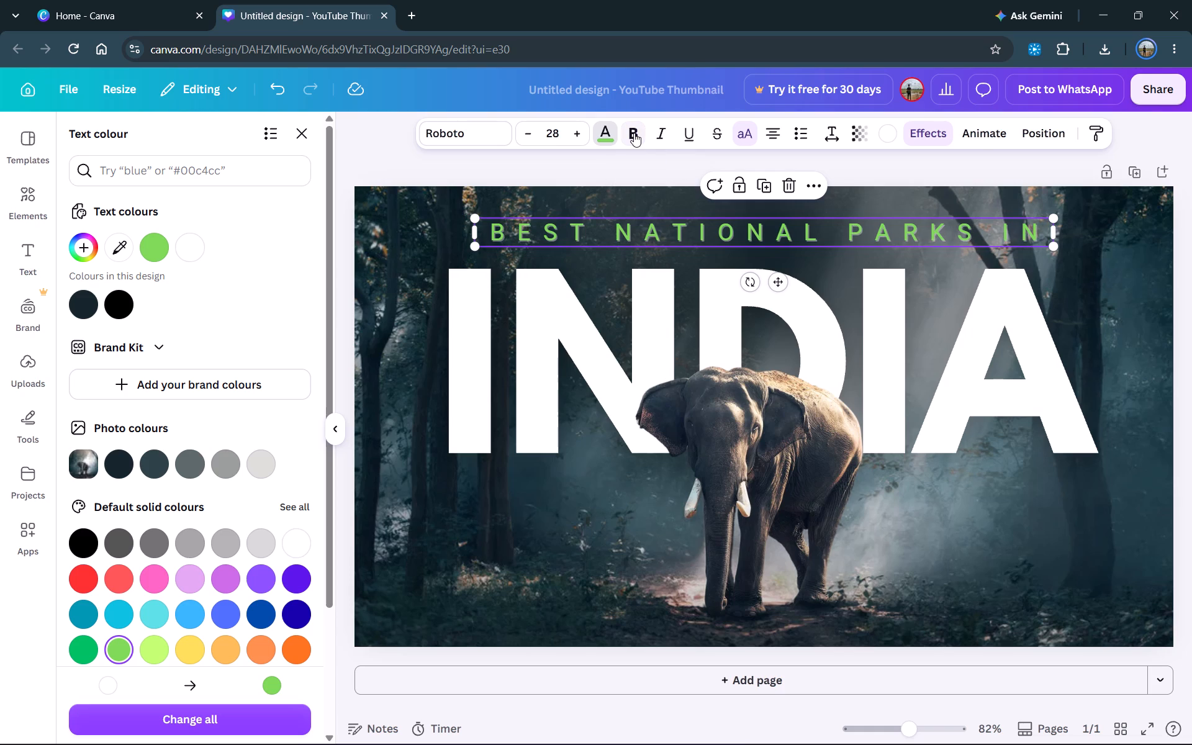
left_click(654, 138)
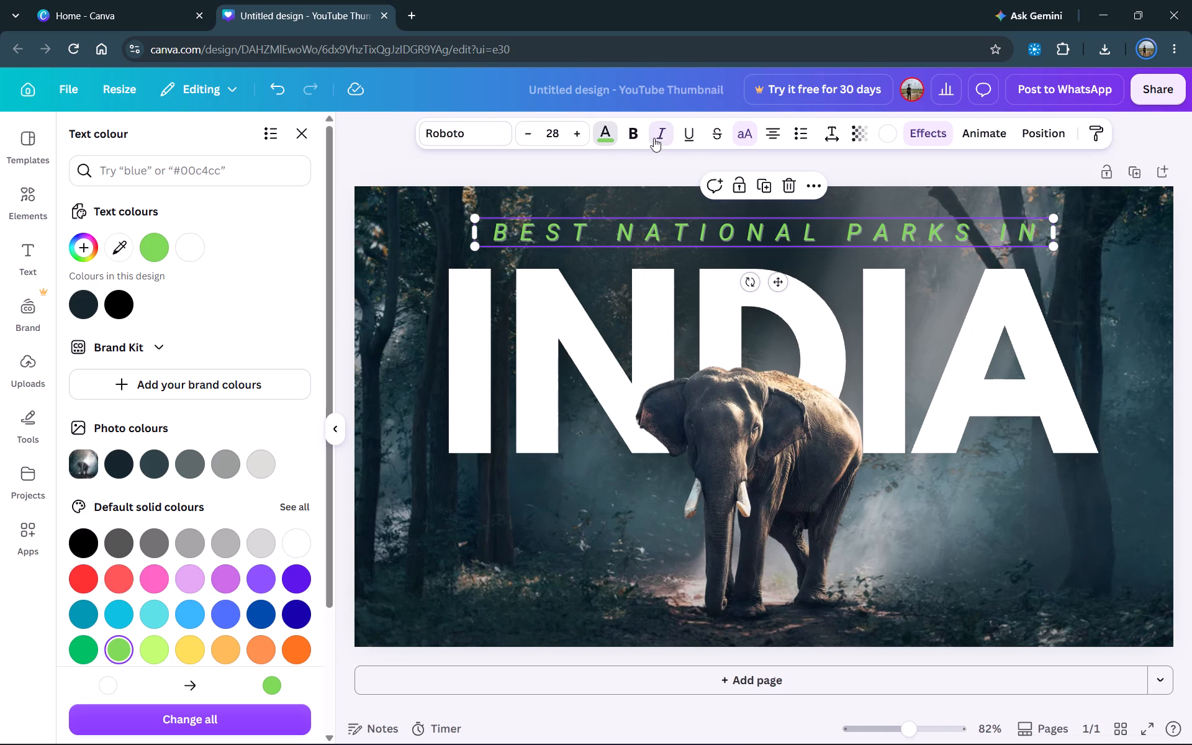
left_click(689, 135)
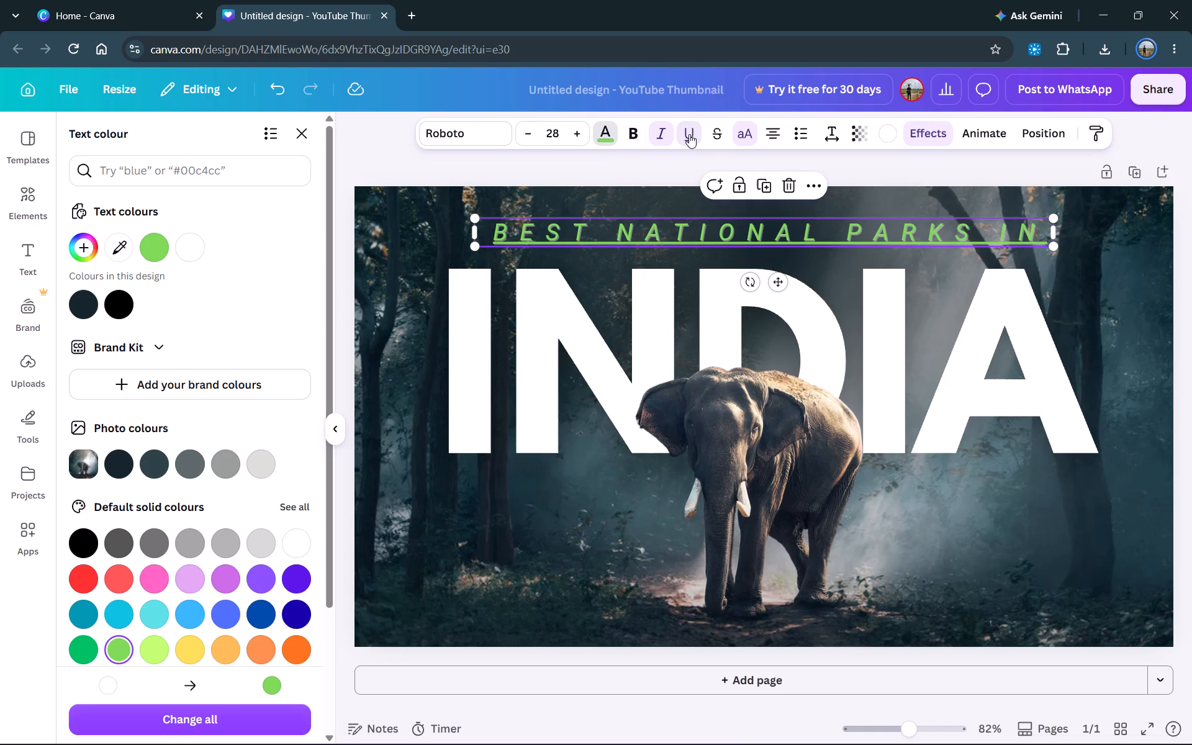
left_click(689, 134)
left_click(689, 134)
left_click(713, 138)
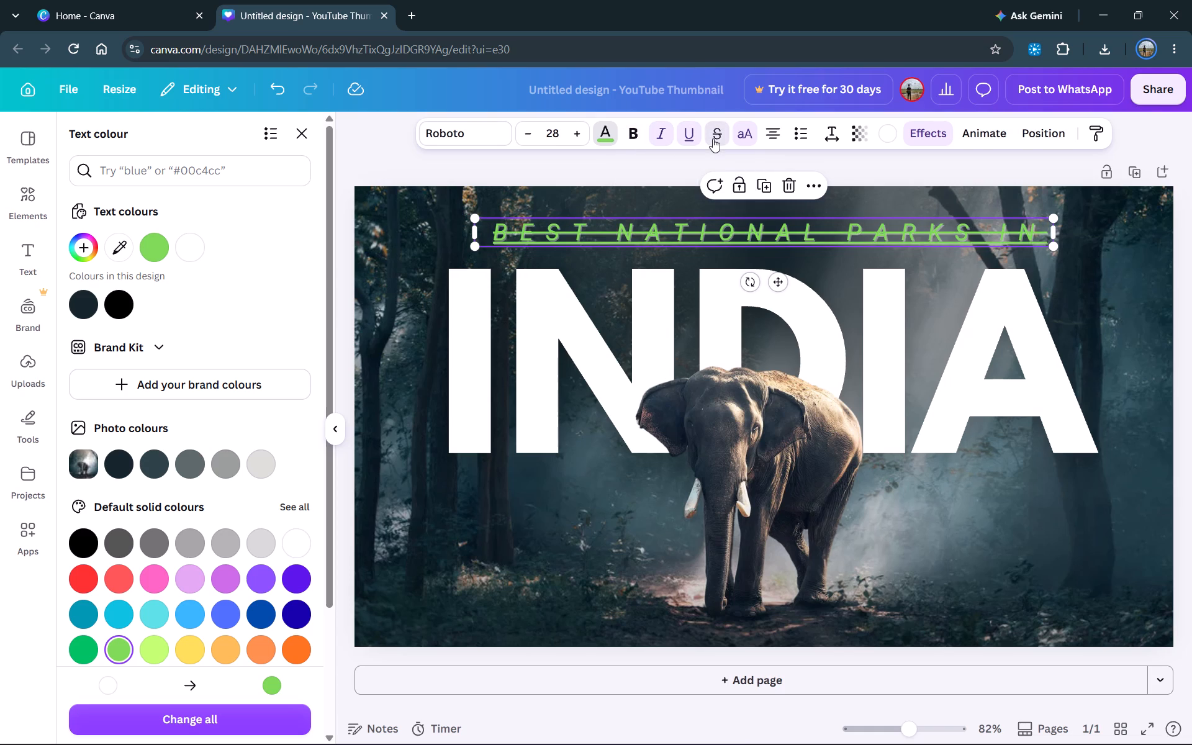
left_click(713, 138)
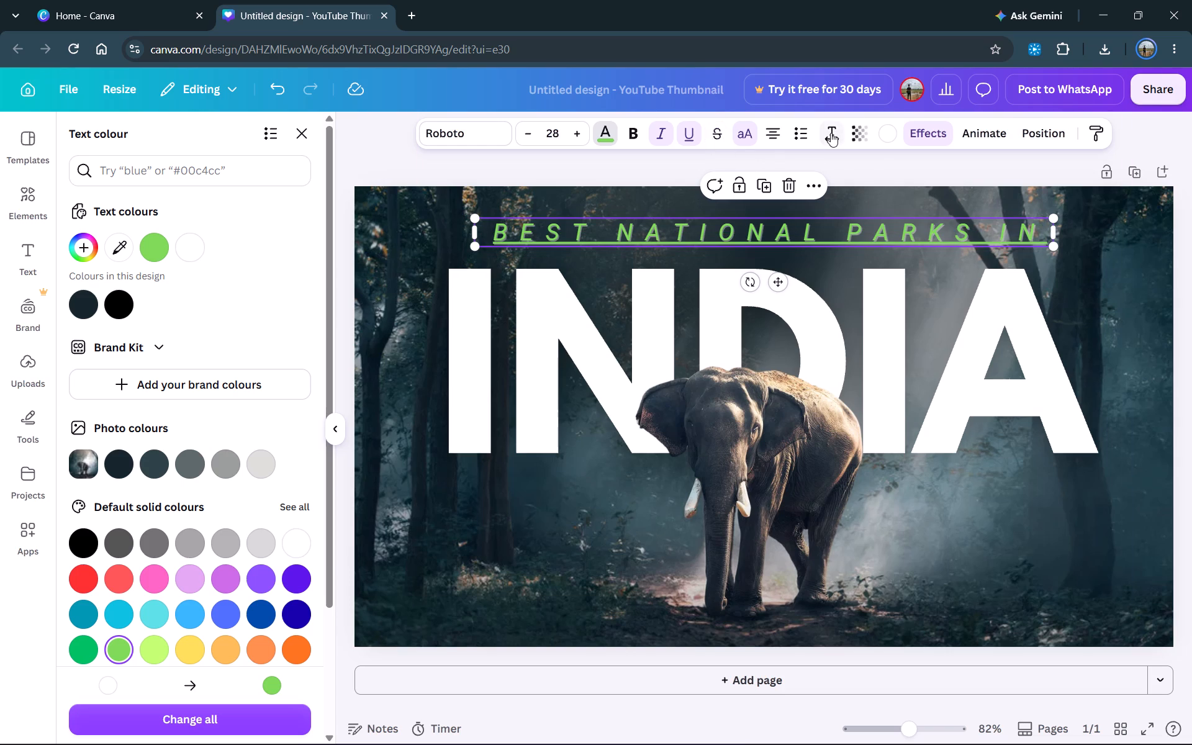
Set the "BEST NATIONAL PARKS IN" text's letter spacing to about 551 and its line spacing to about 1.88.
left_click(836, 130)
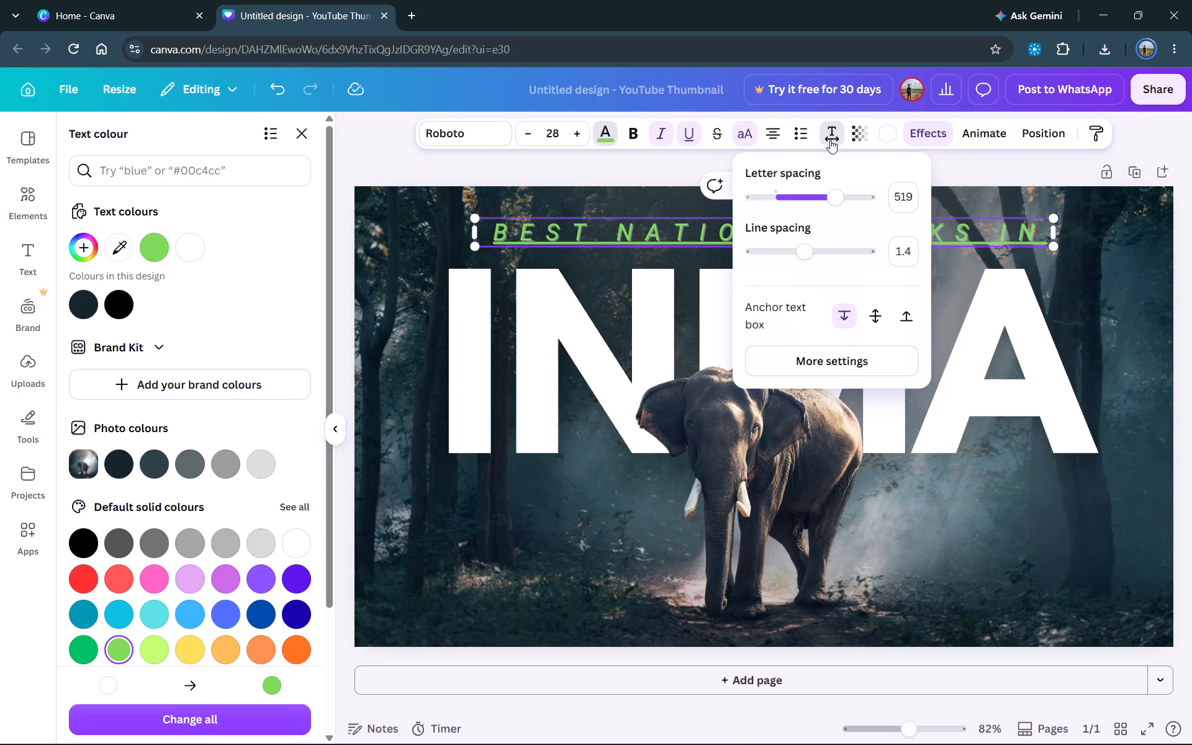
left_click_drag(834, 194, 842, 199)
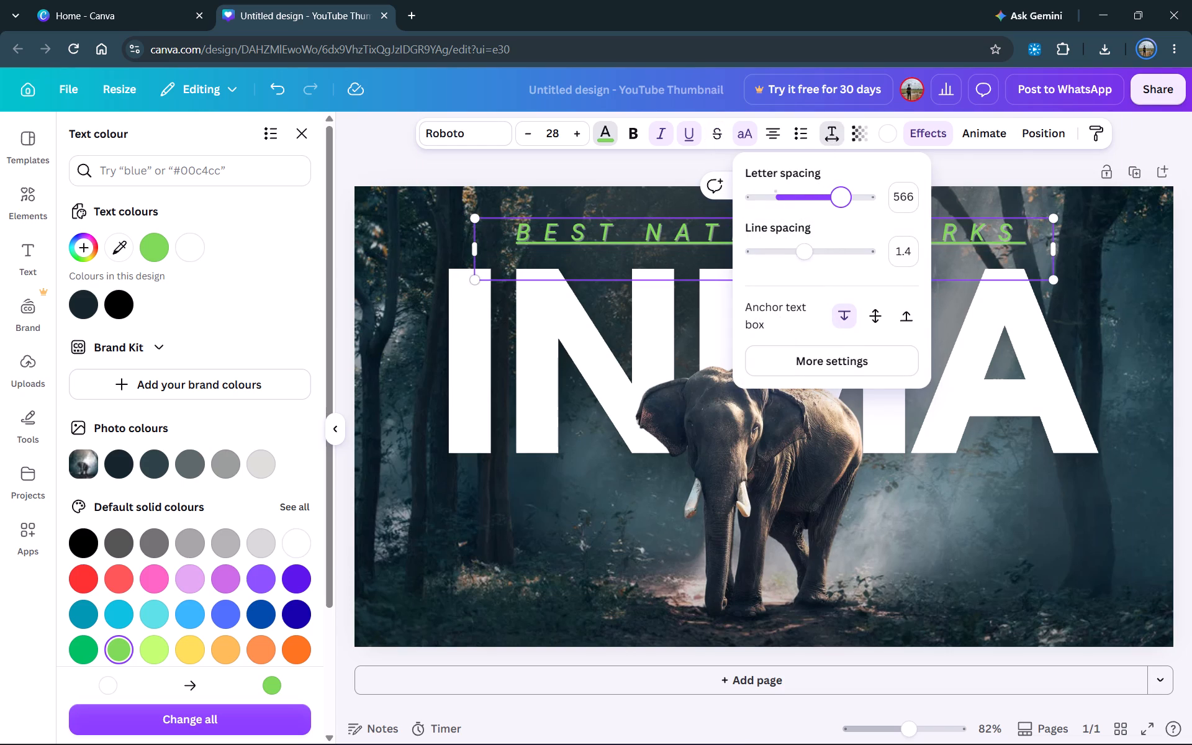
left_click_drag(842, 199, 840, 199)
left_click_drag(810, 251, 829, 252)
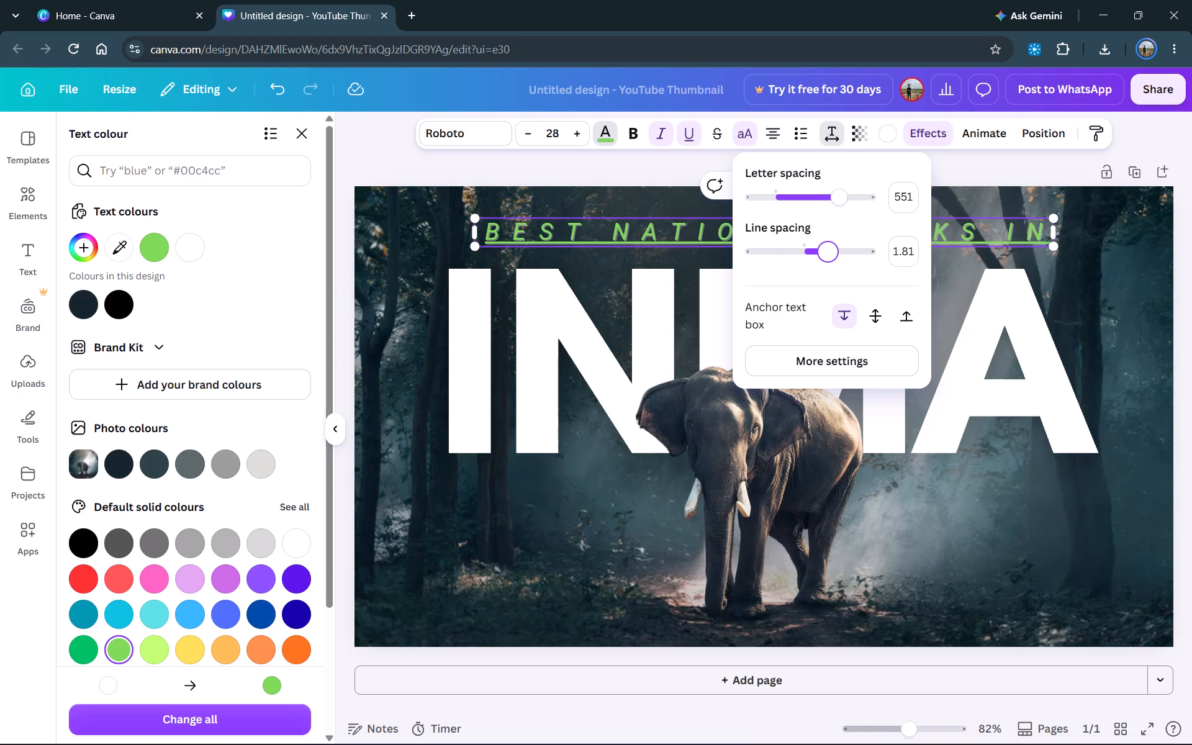
left_click_drag(829, 252, 833, 252)
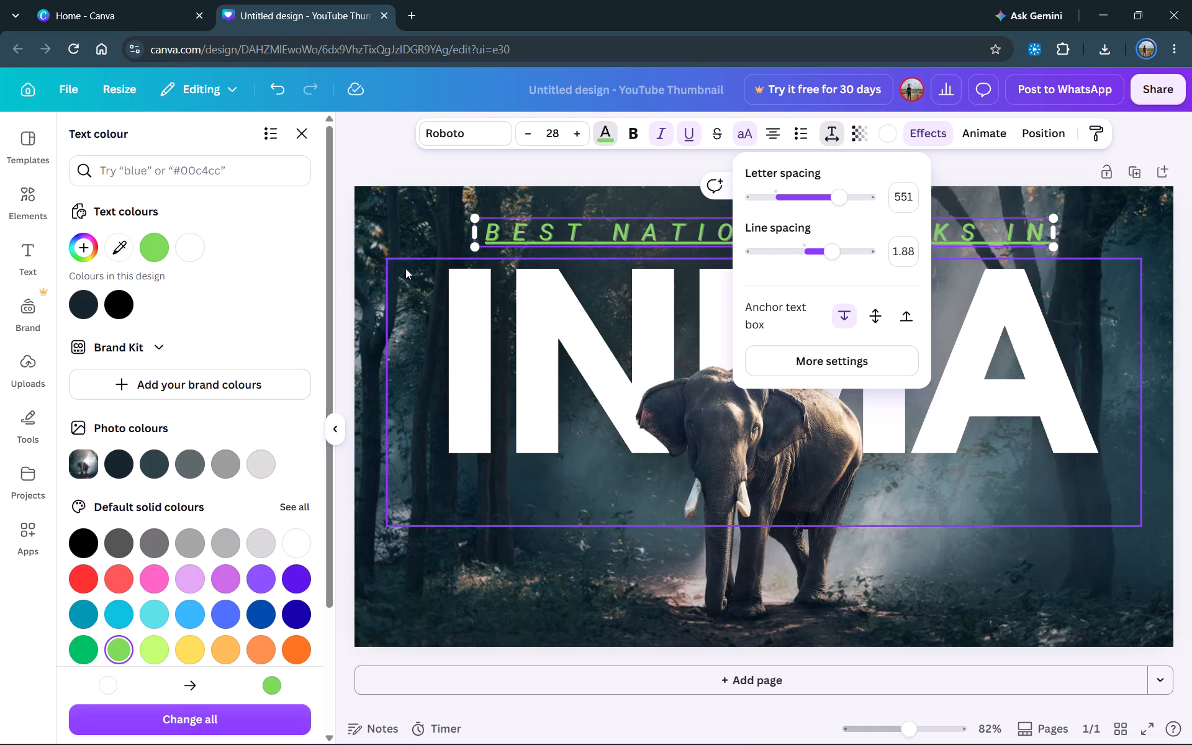
left_click(402, 243)
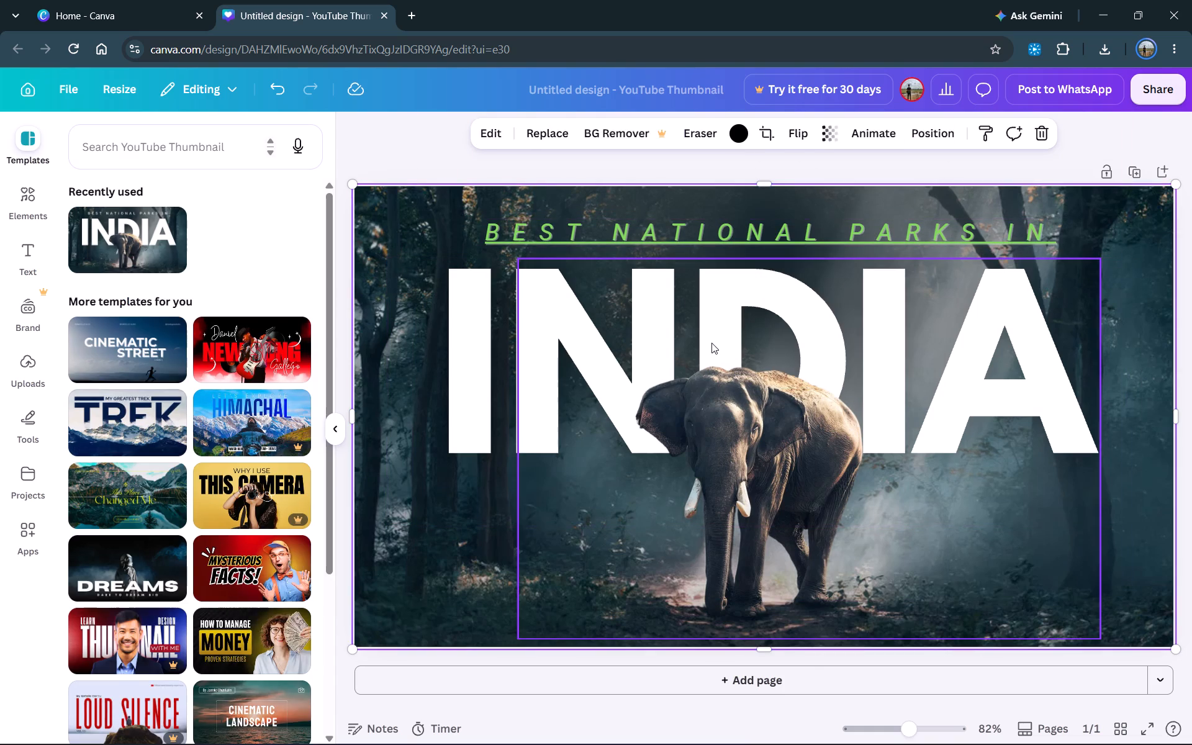
Try the Shift animation on the large "INDIA" title and apply Ascend on enter.
left_click(710, 338)
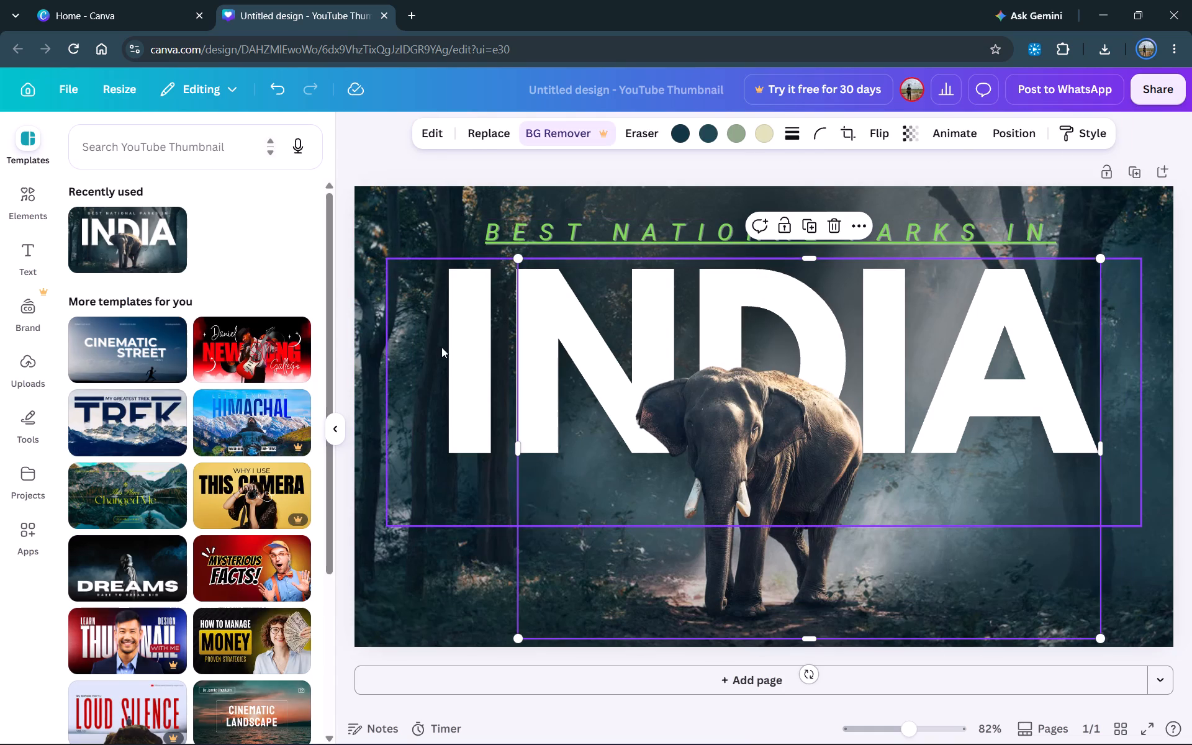
left_click(445, 344)
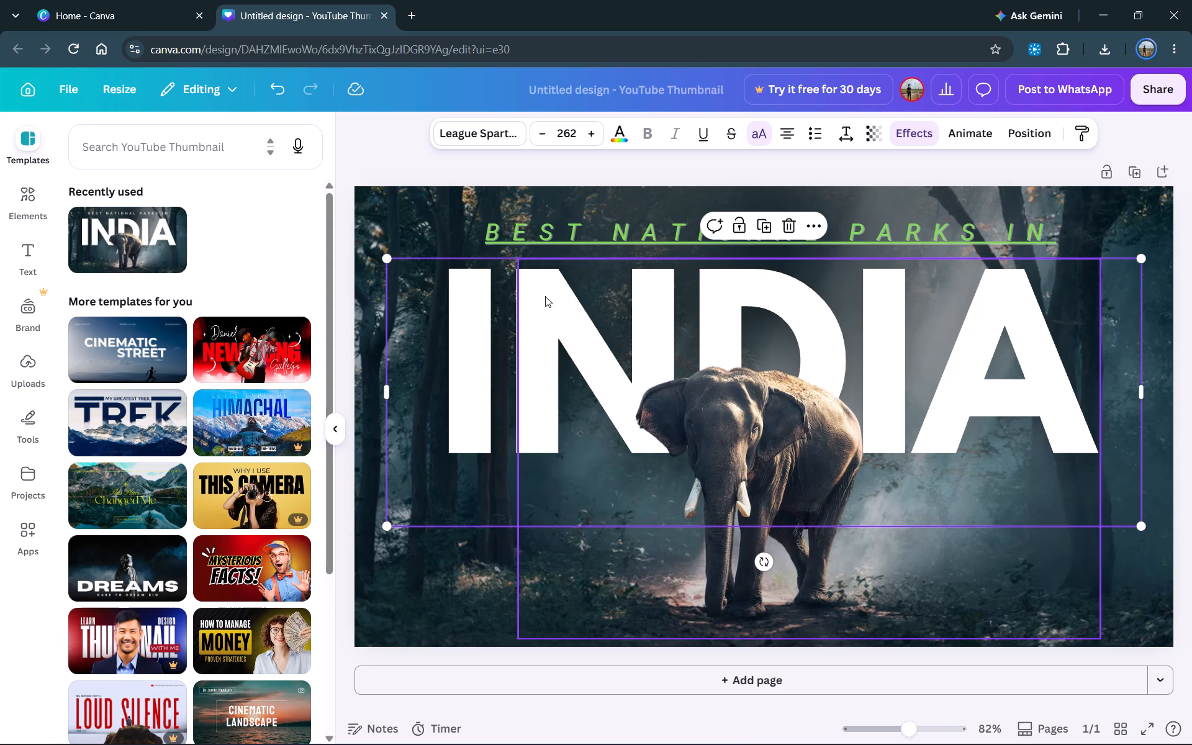
left_click(960, 141)
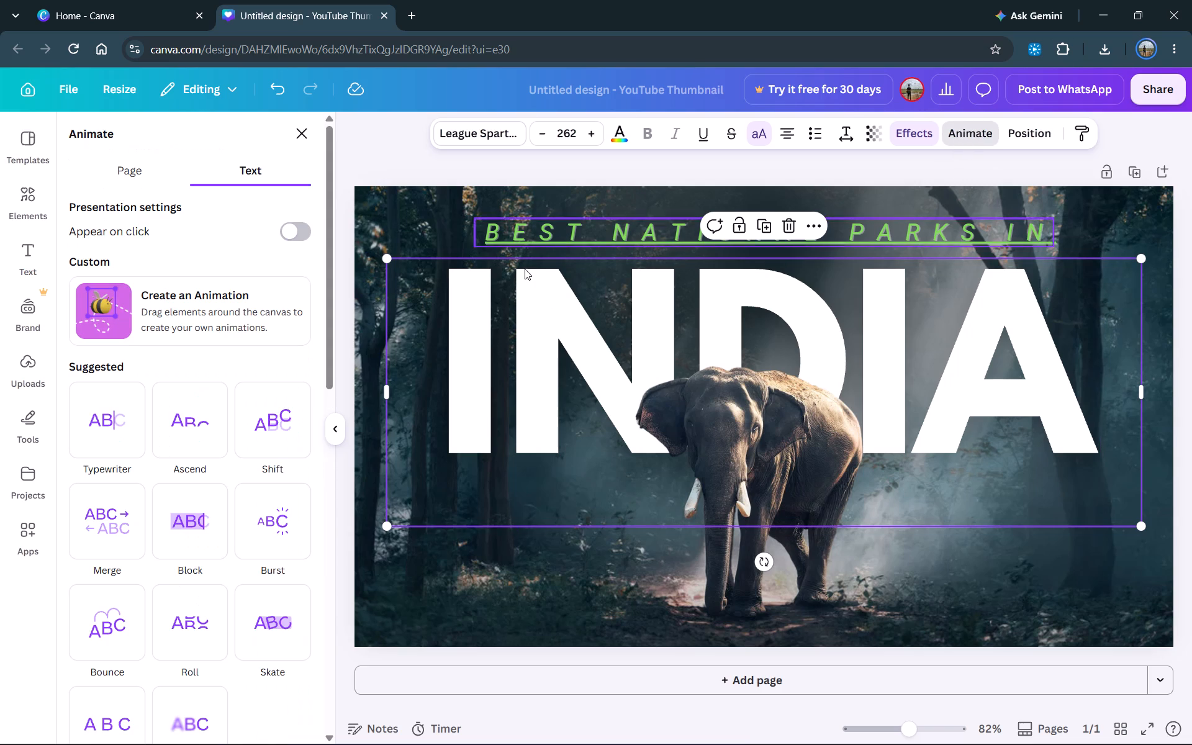
left_click(202, 435)
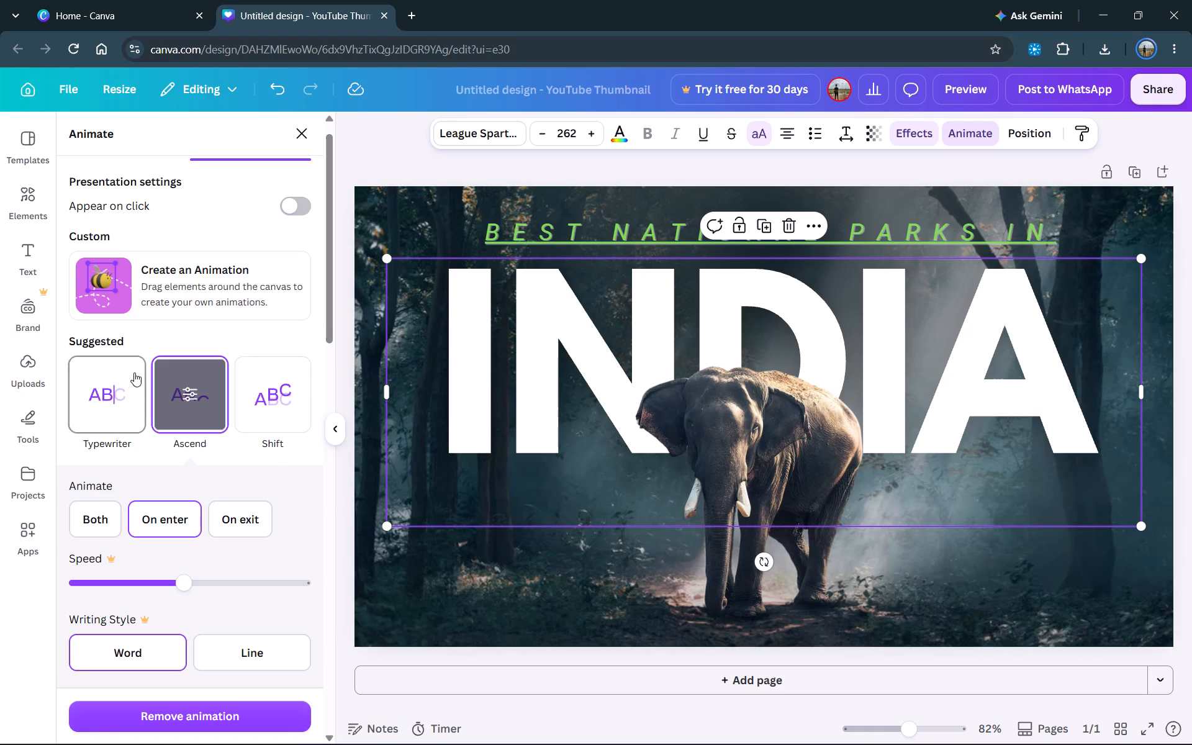
left_click(270, 413)
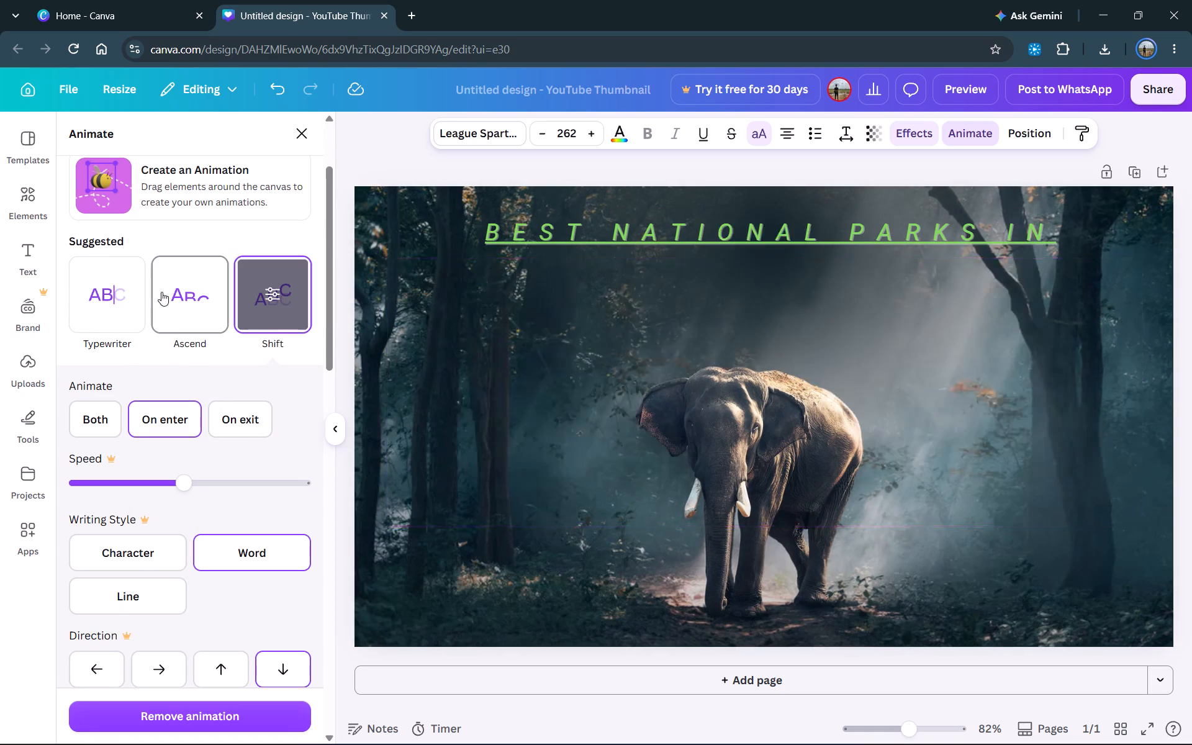
left_click(161, 292)
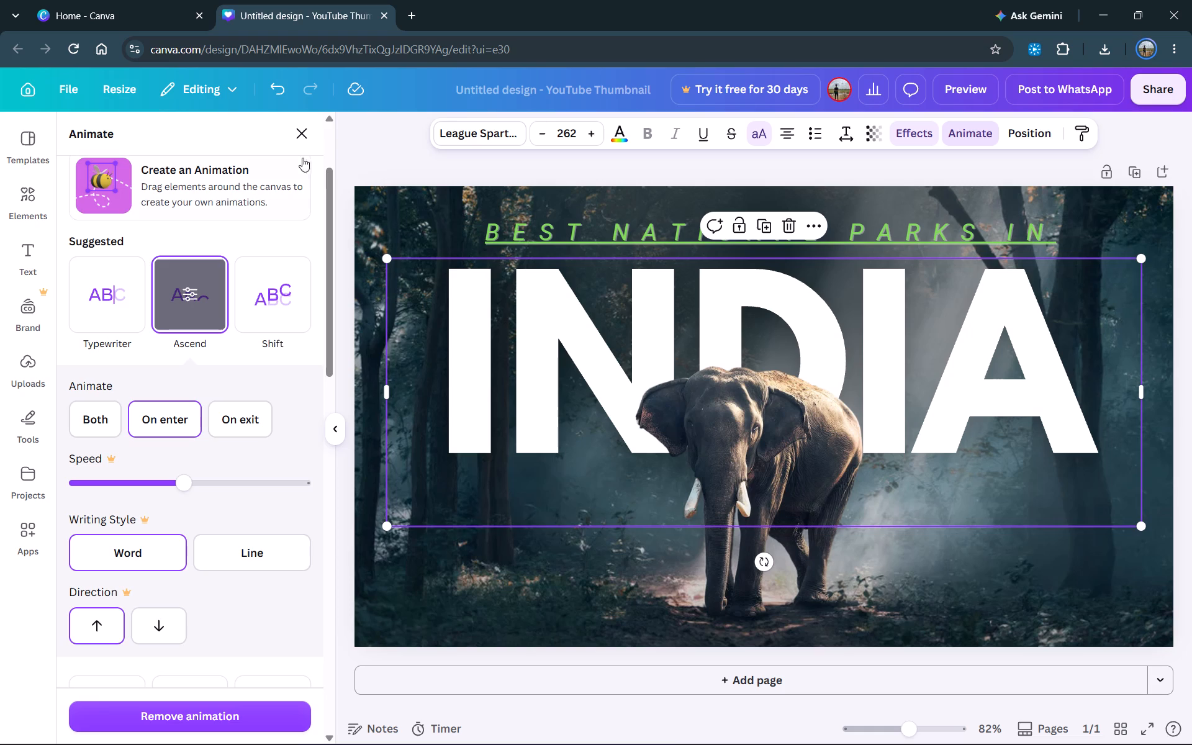
left_click(298, 137)
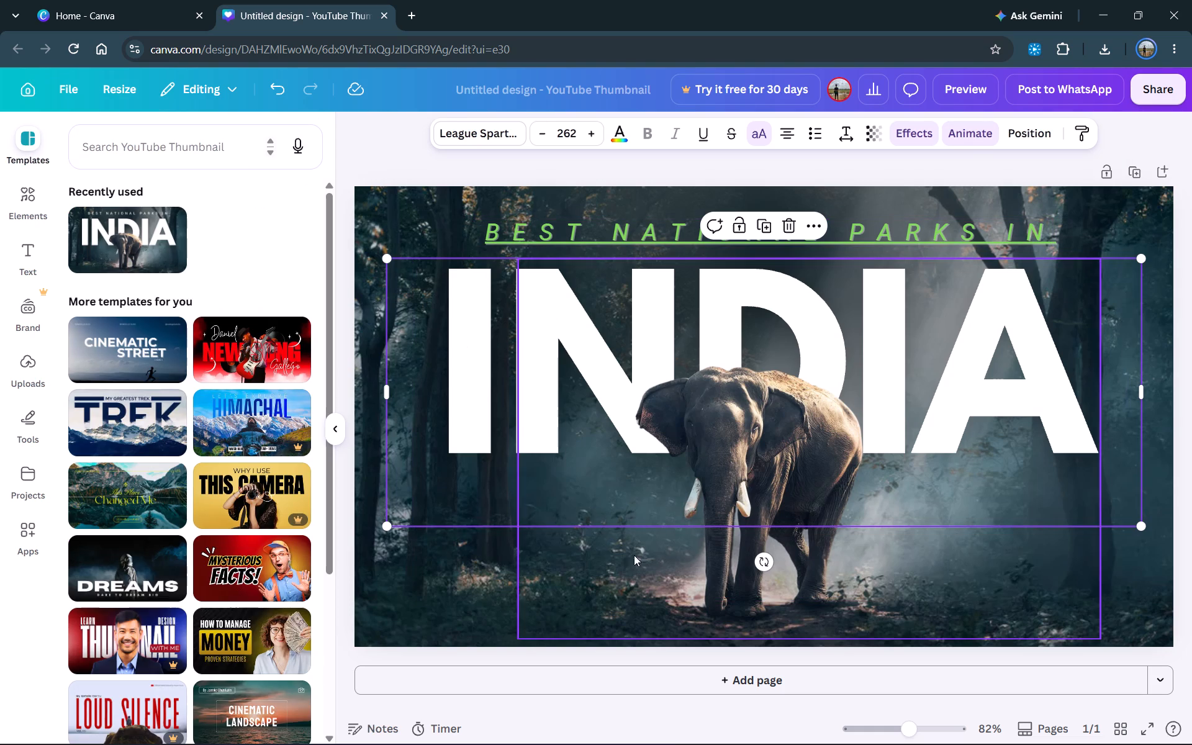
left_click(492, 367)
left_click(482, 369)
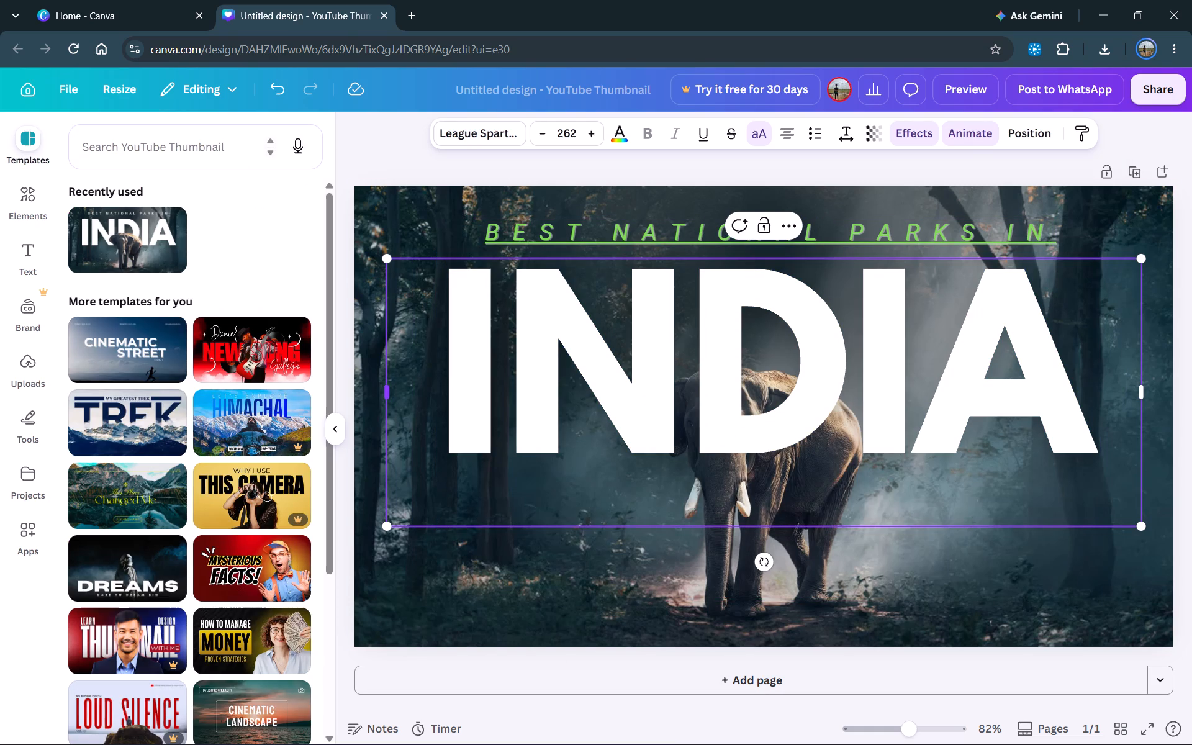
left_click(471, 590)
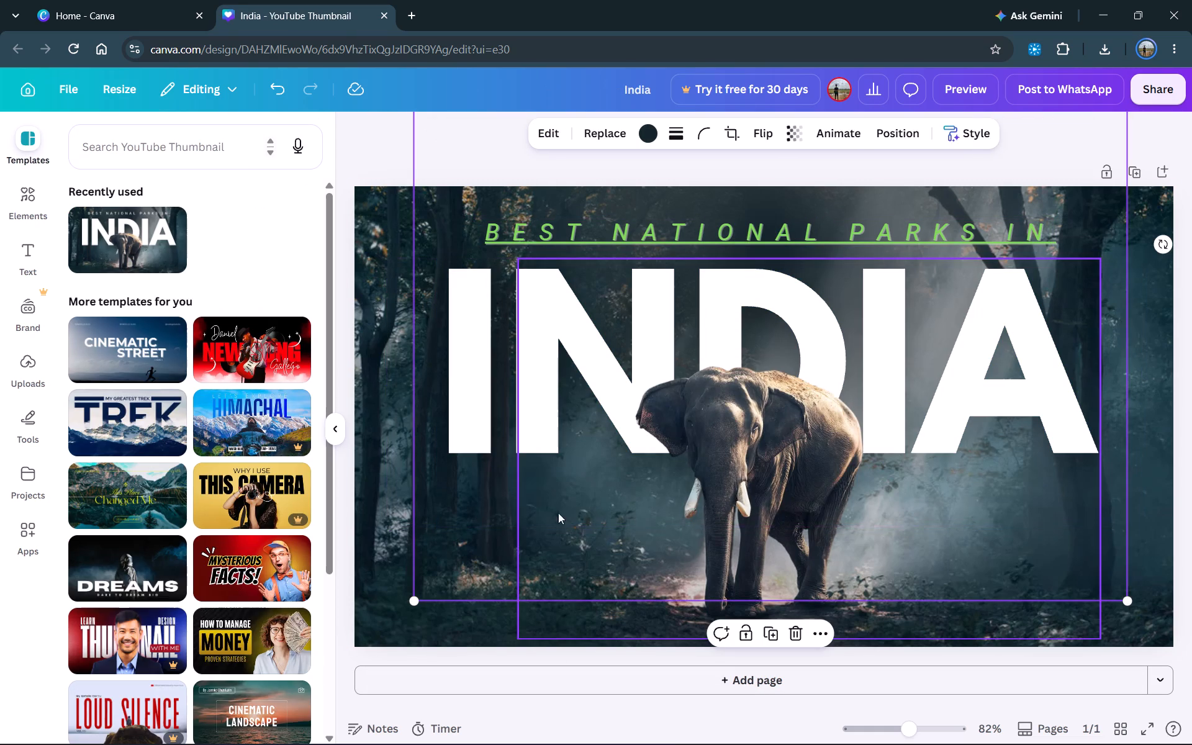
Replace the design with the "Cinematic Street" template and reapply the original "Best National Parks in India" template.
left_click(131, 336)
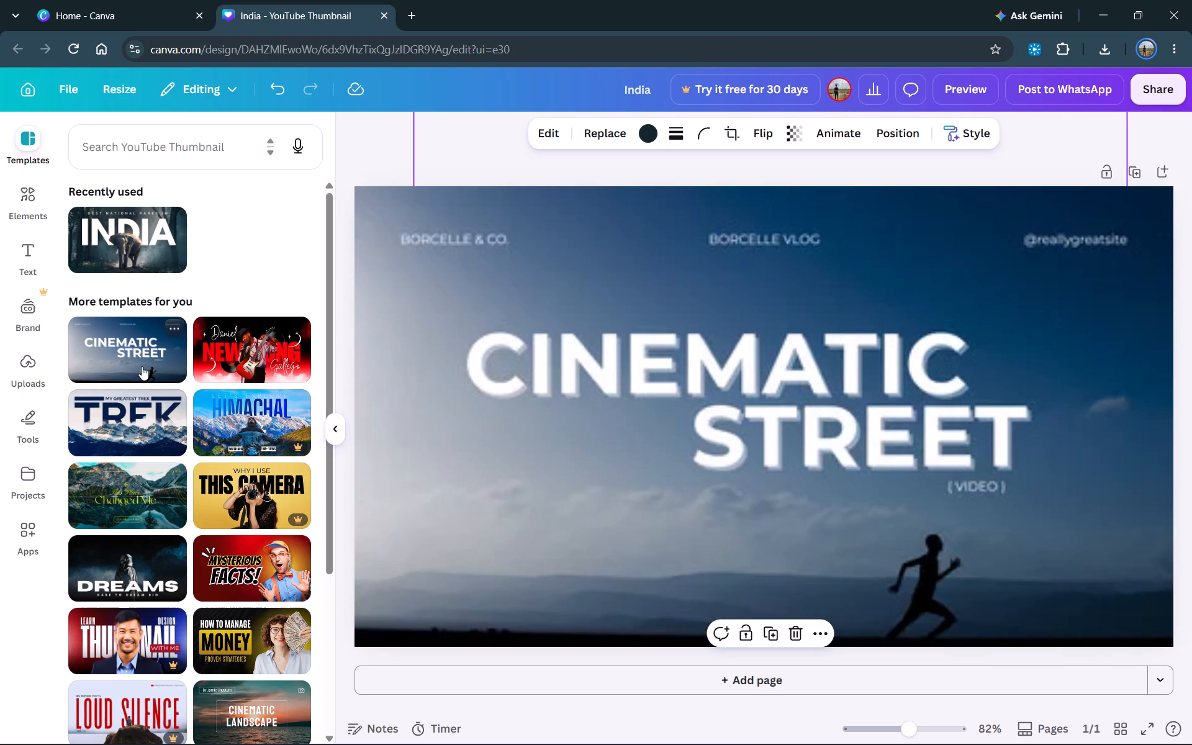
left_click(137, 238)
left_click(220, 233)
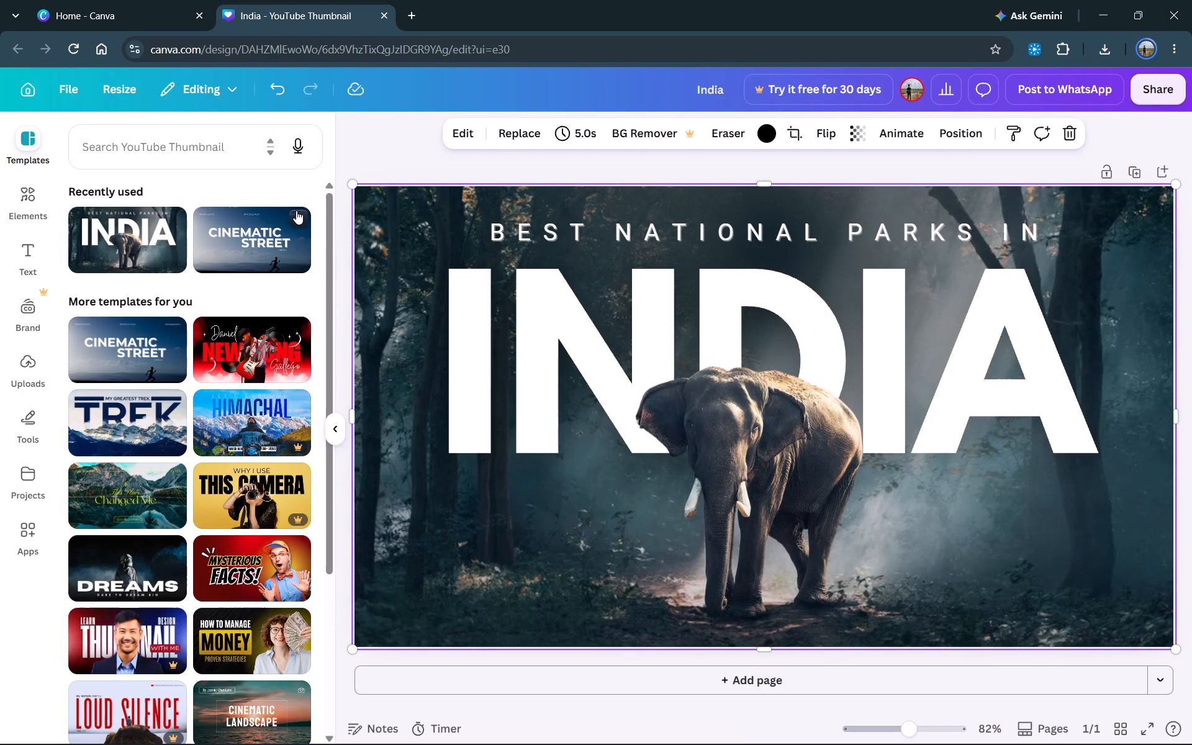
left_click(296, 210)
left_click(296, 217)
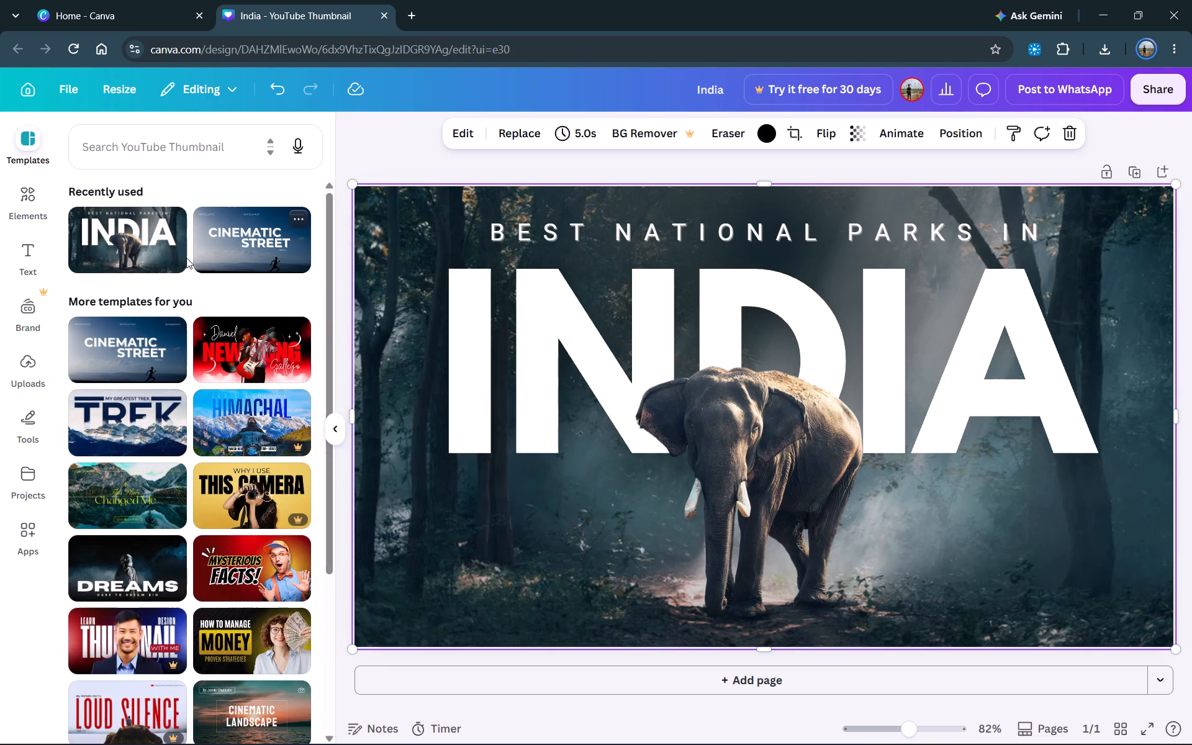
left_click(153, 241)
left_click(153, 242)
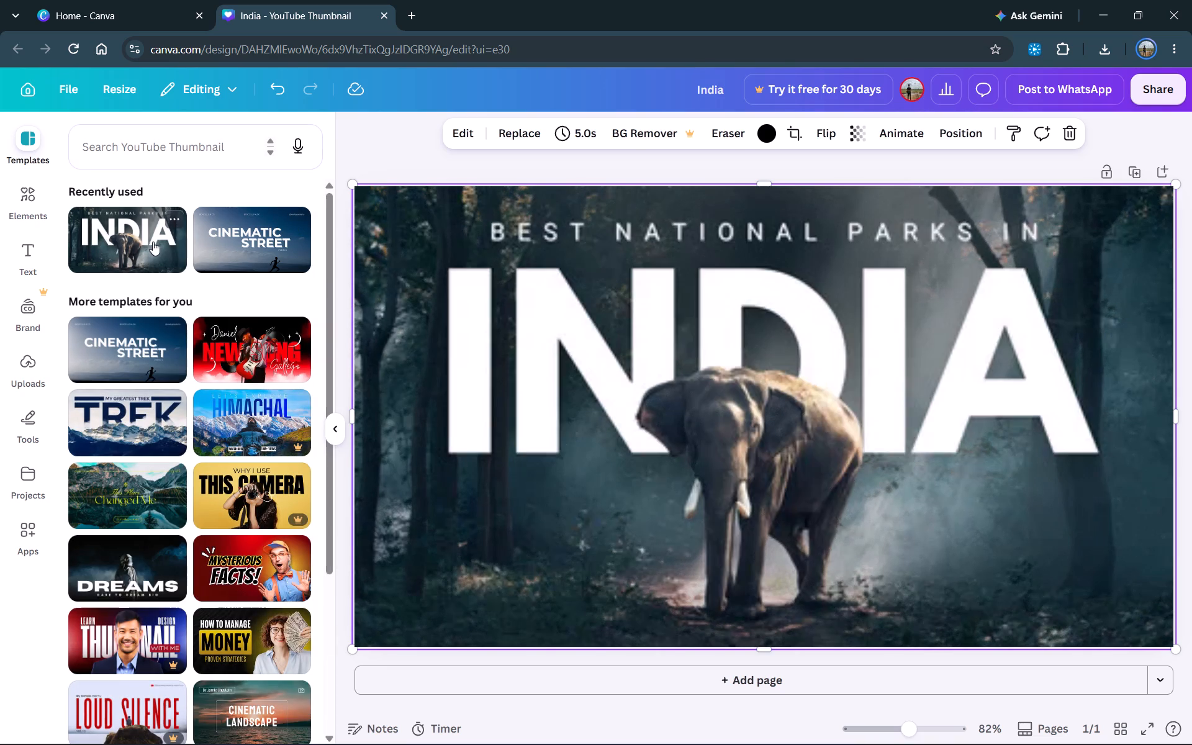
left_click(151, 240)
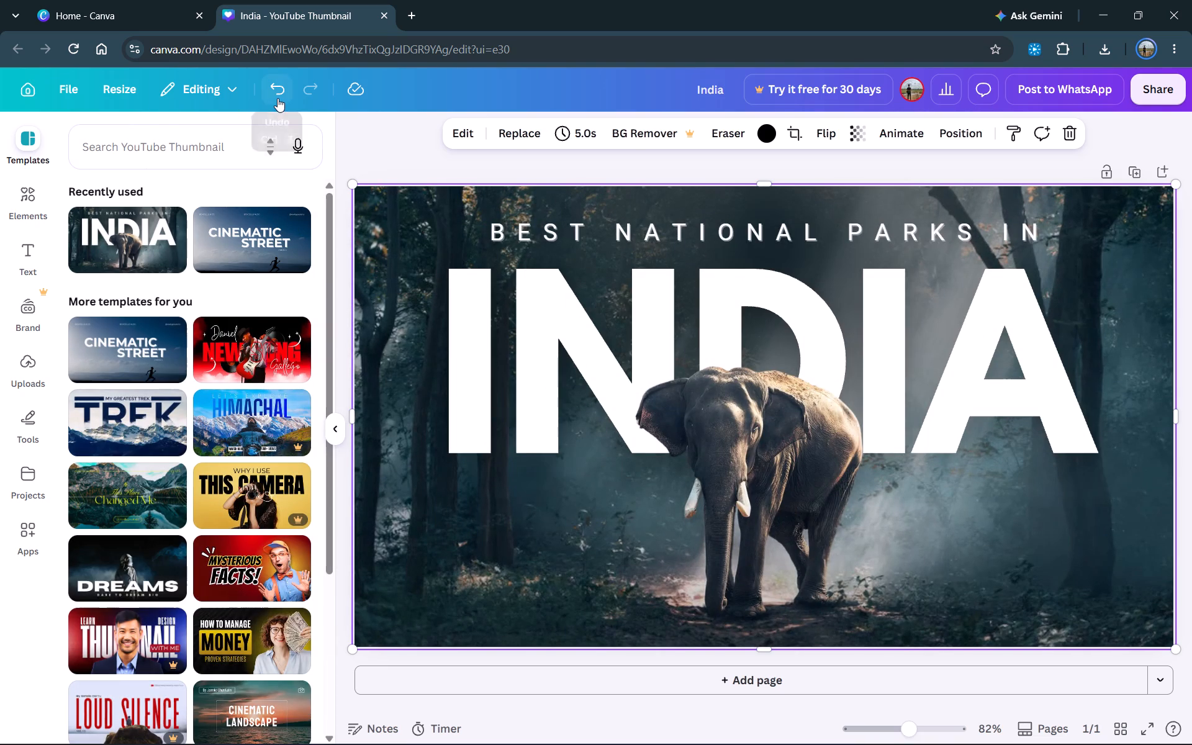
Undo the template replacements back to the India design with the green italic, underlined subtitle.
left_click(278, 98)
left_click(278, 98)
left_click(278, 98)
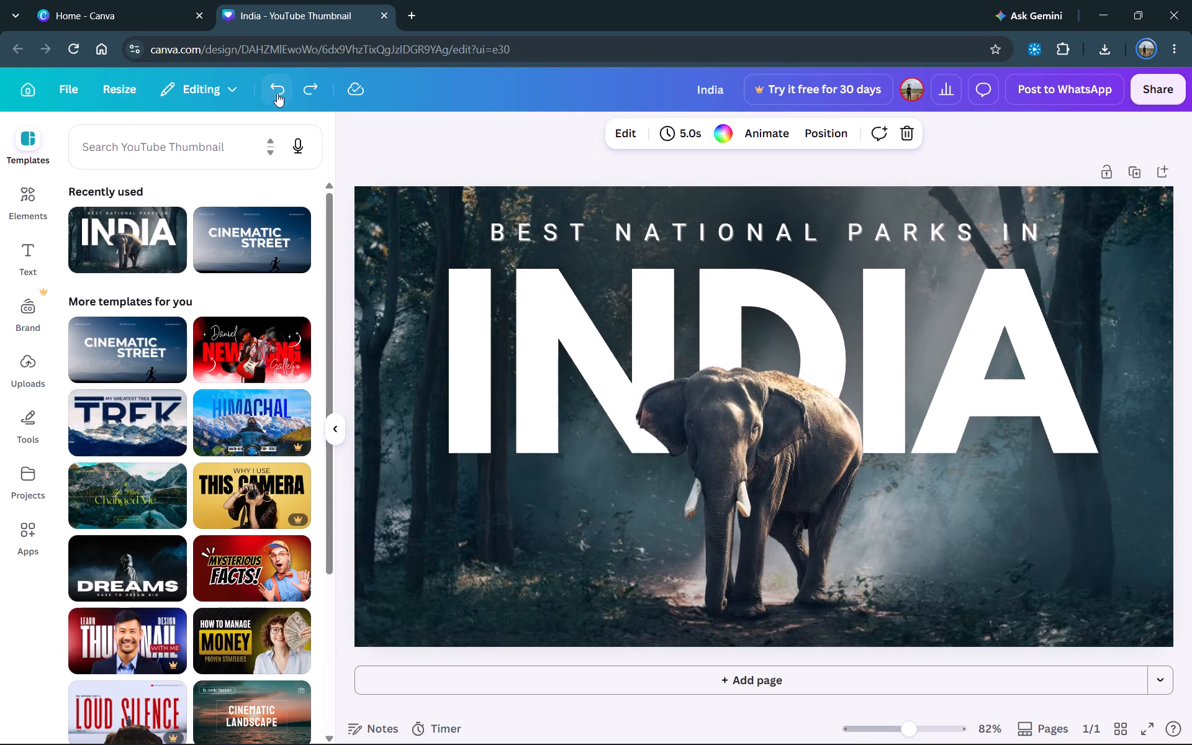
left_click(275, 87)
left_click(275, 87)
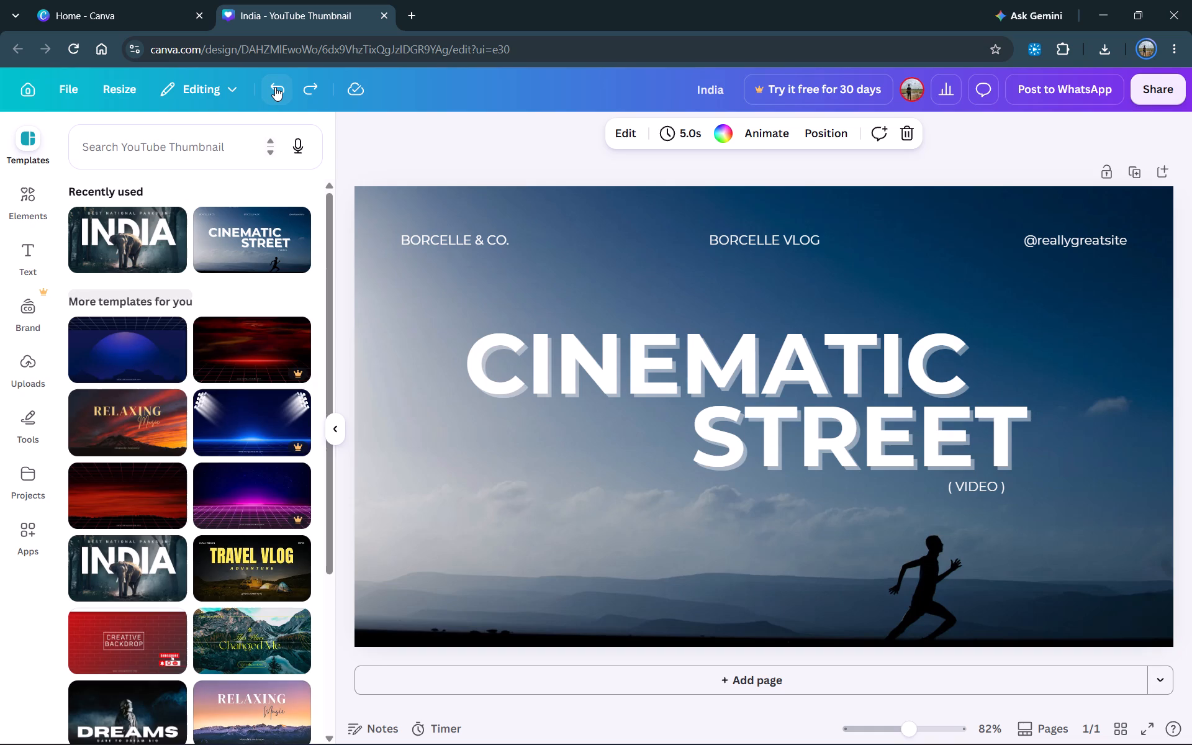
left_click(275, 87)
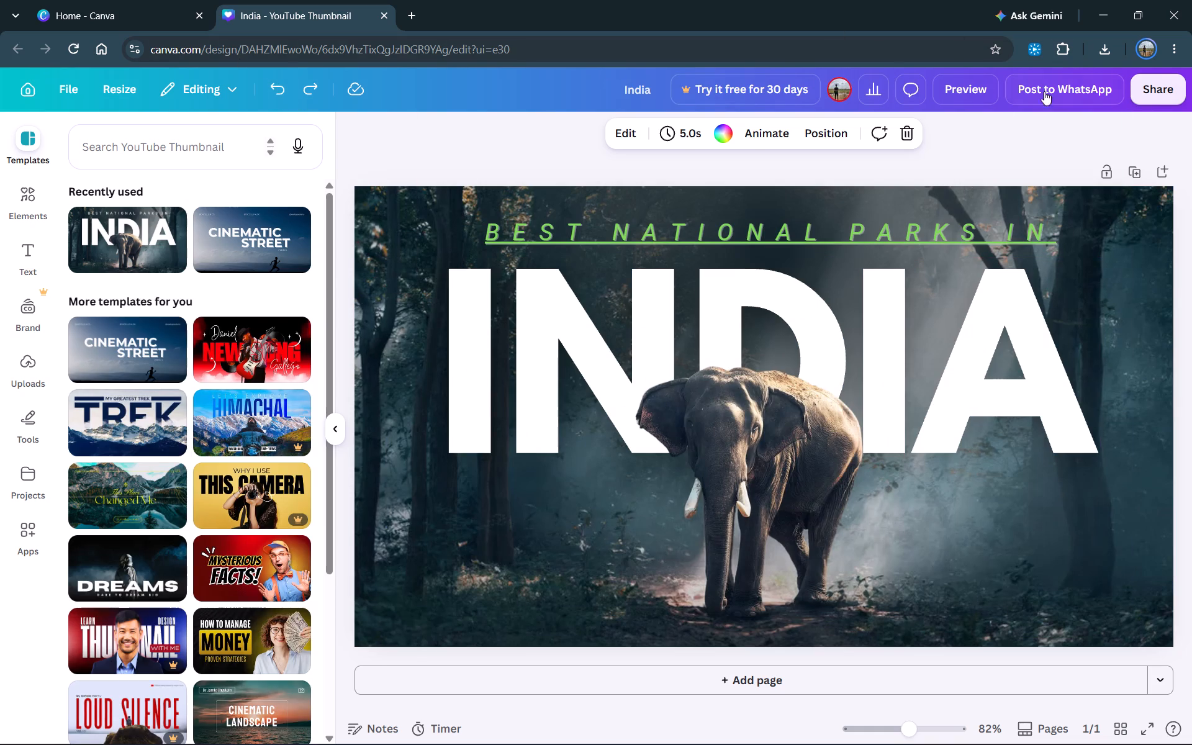
Try the Outline and Glow effects on the large "INDIA" title and apply the Echo effect.
left_click(502, 335)
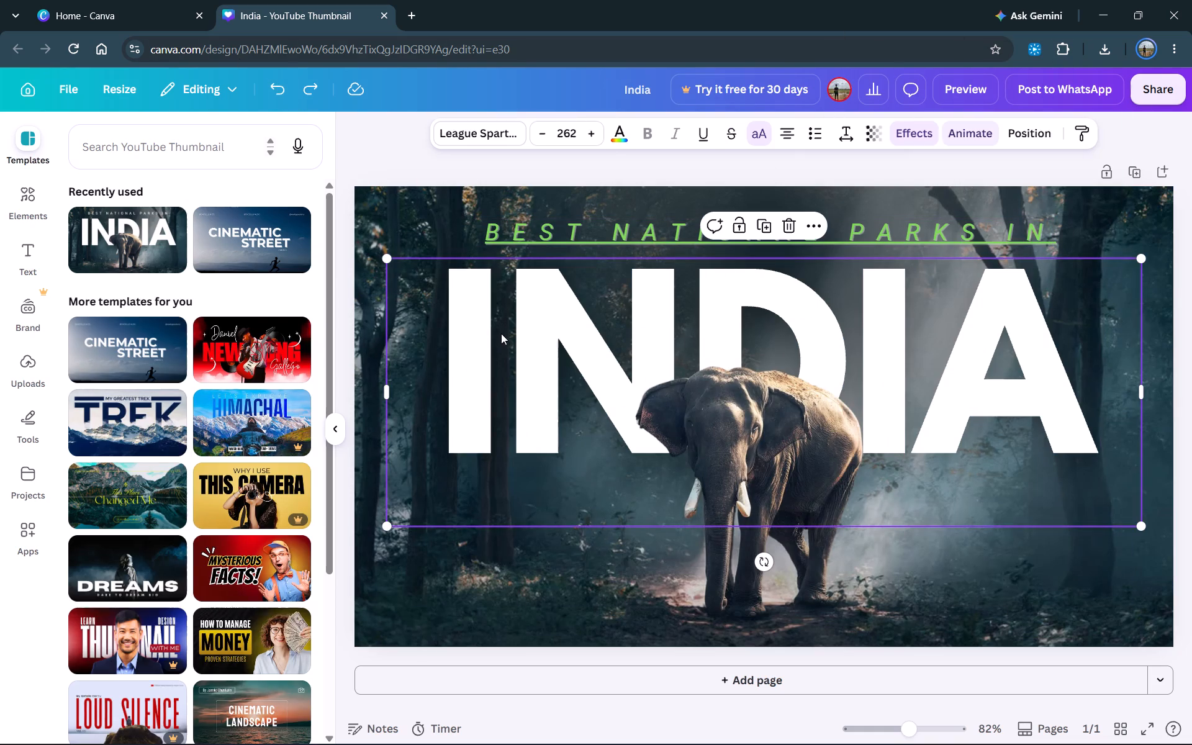
left_click(904, 141)
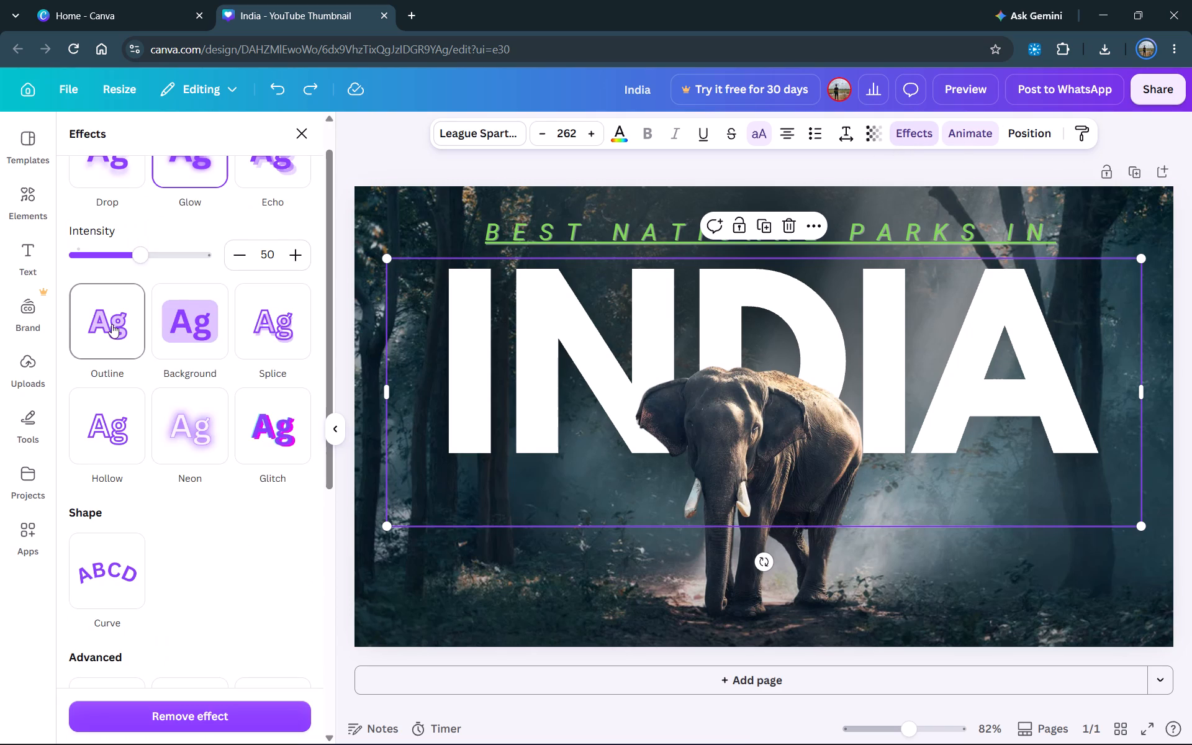
left_click(111, 322)
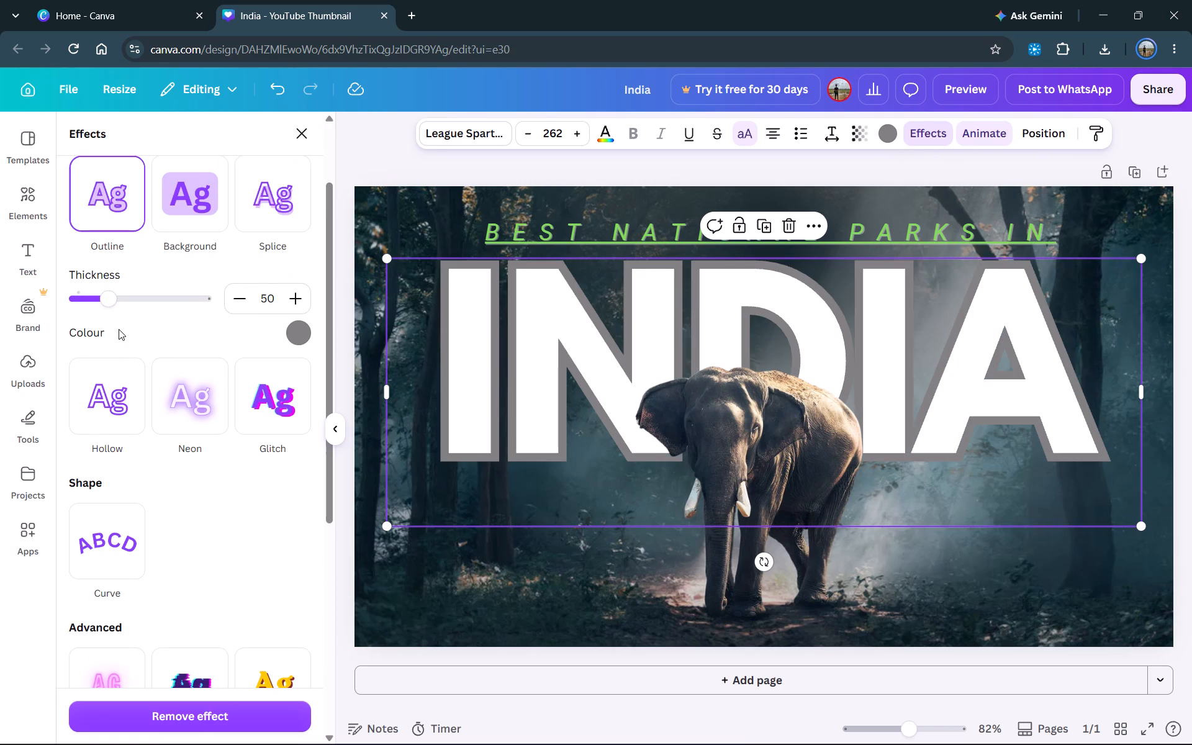
scroll(137, 266, "up", 2)
left_click(201, 198)
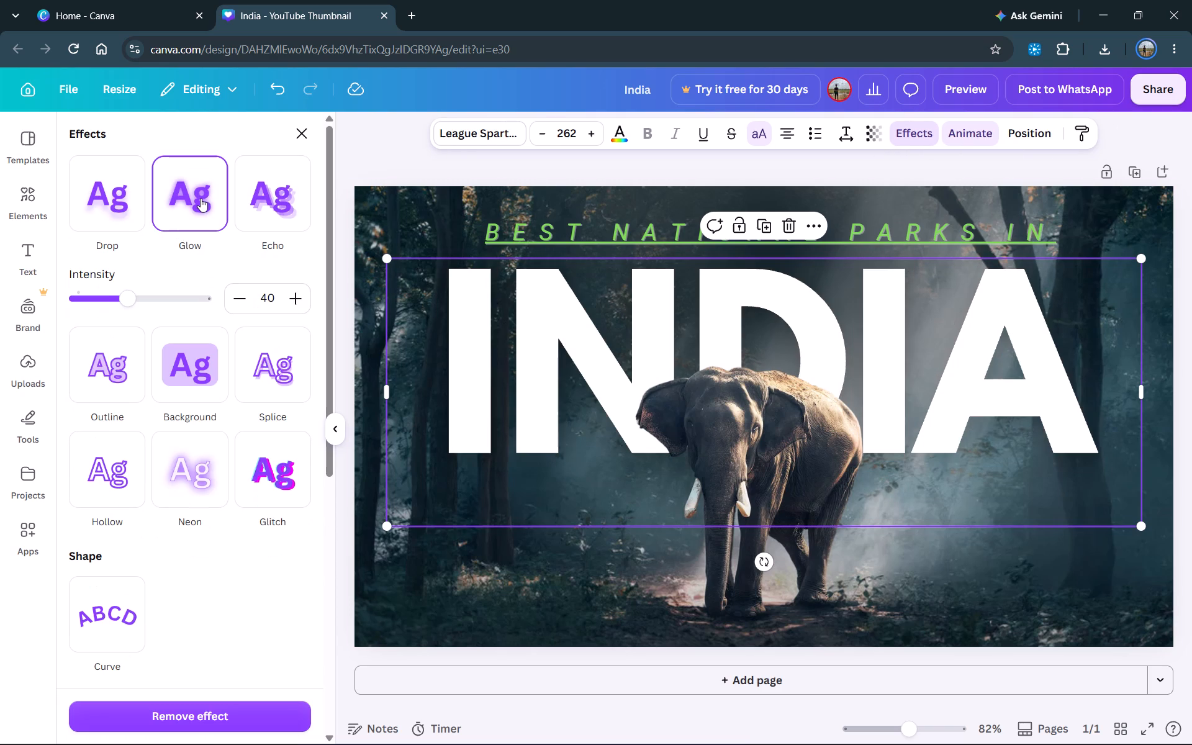
left_click(289, 212)
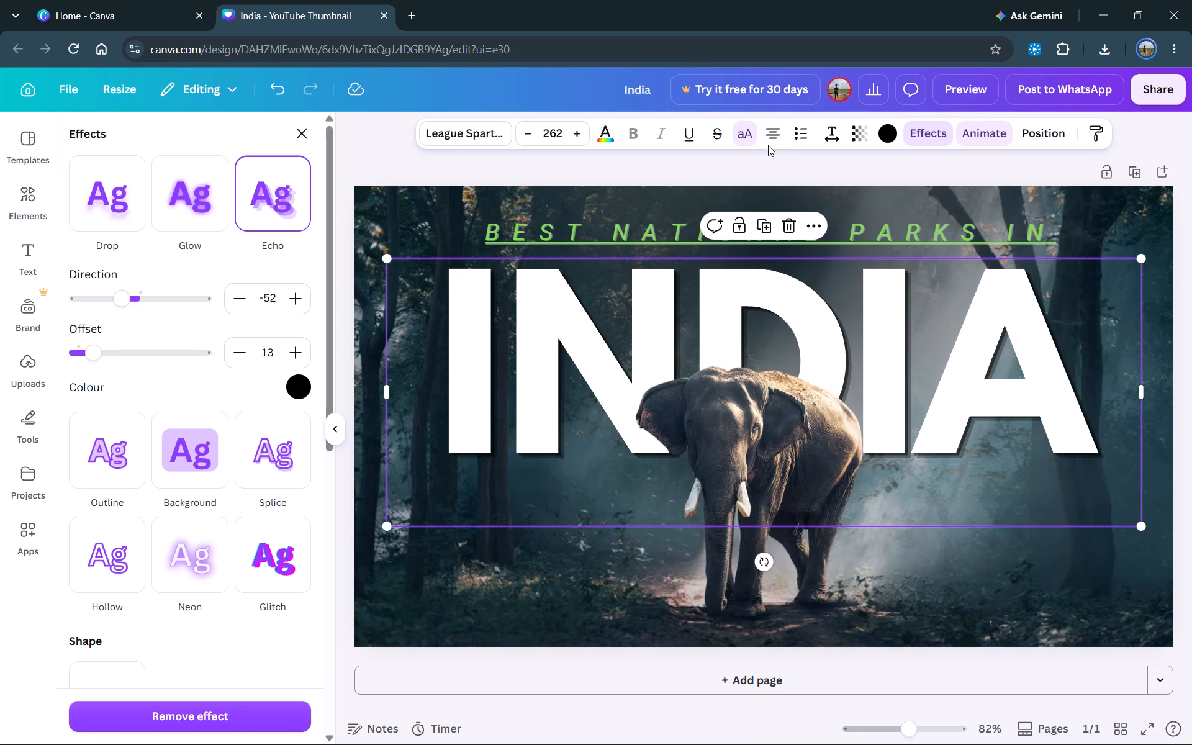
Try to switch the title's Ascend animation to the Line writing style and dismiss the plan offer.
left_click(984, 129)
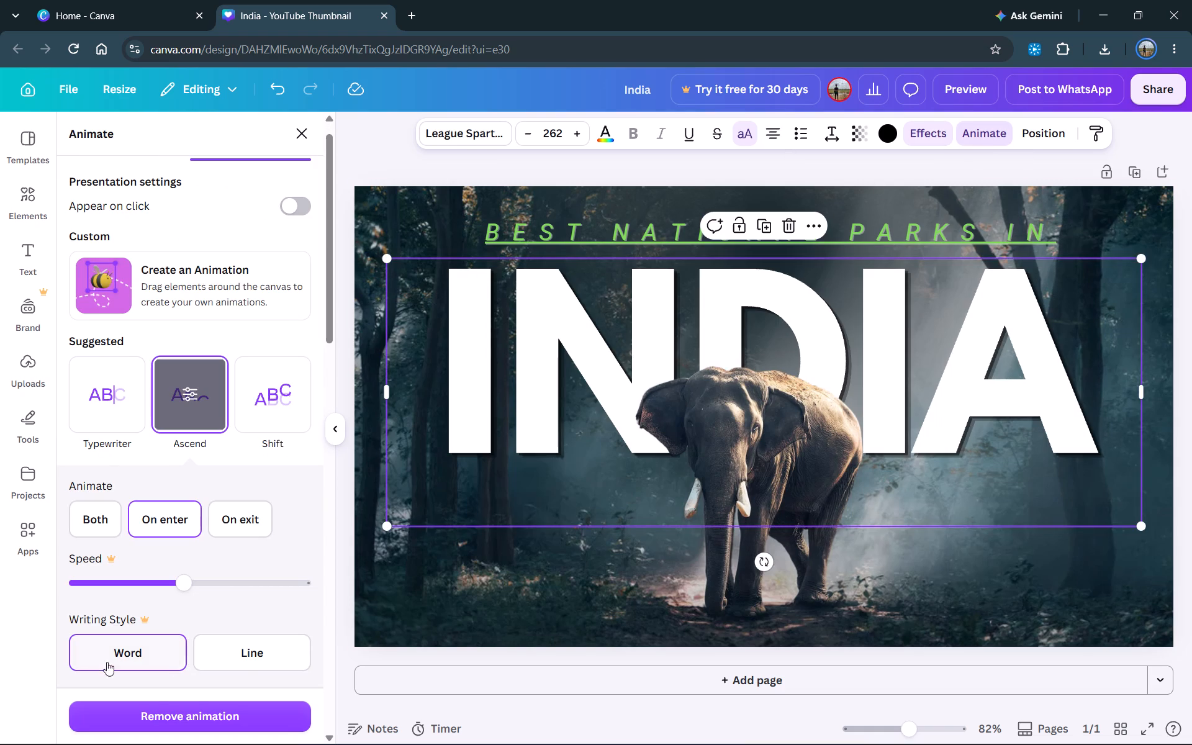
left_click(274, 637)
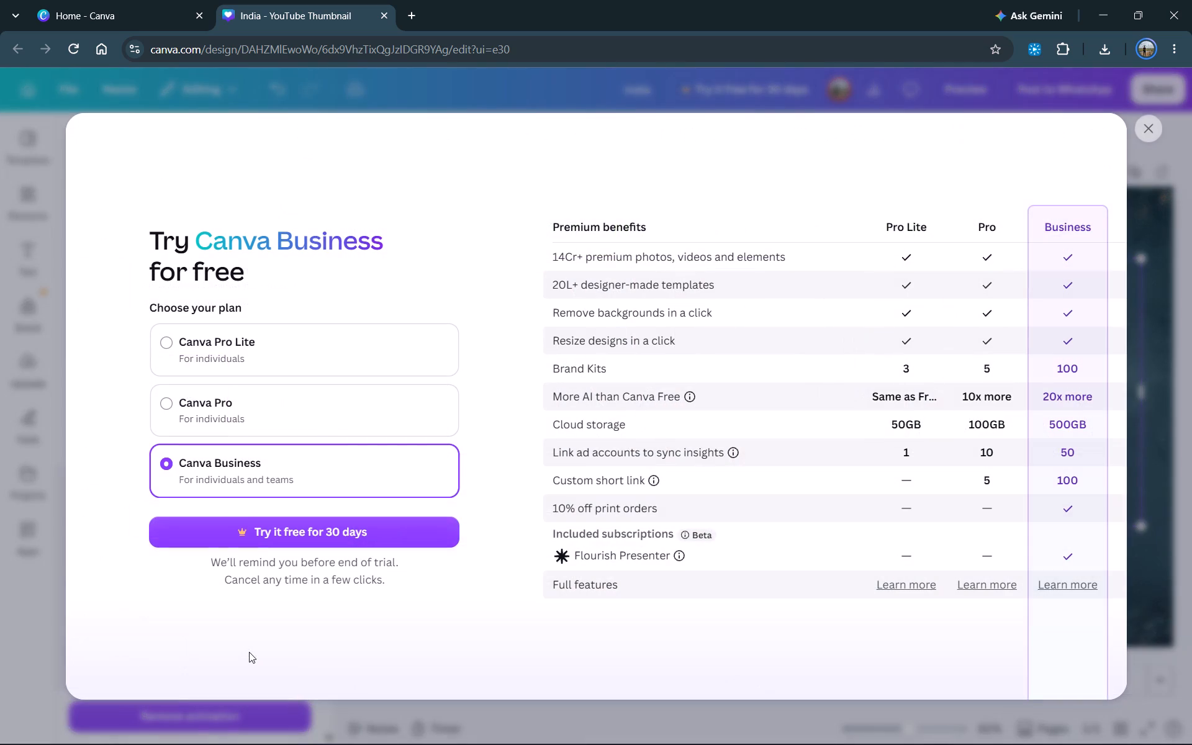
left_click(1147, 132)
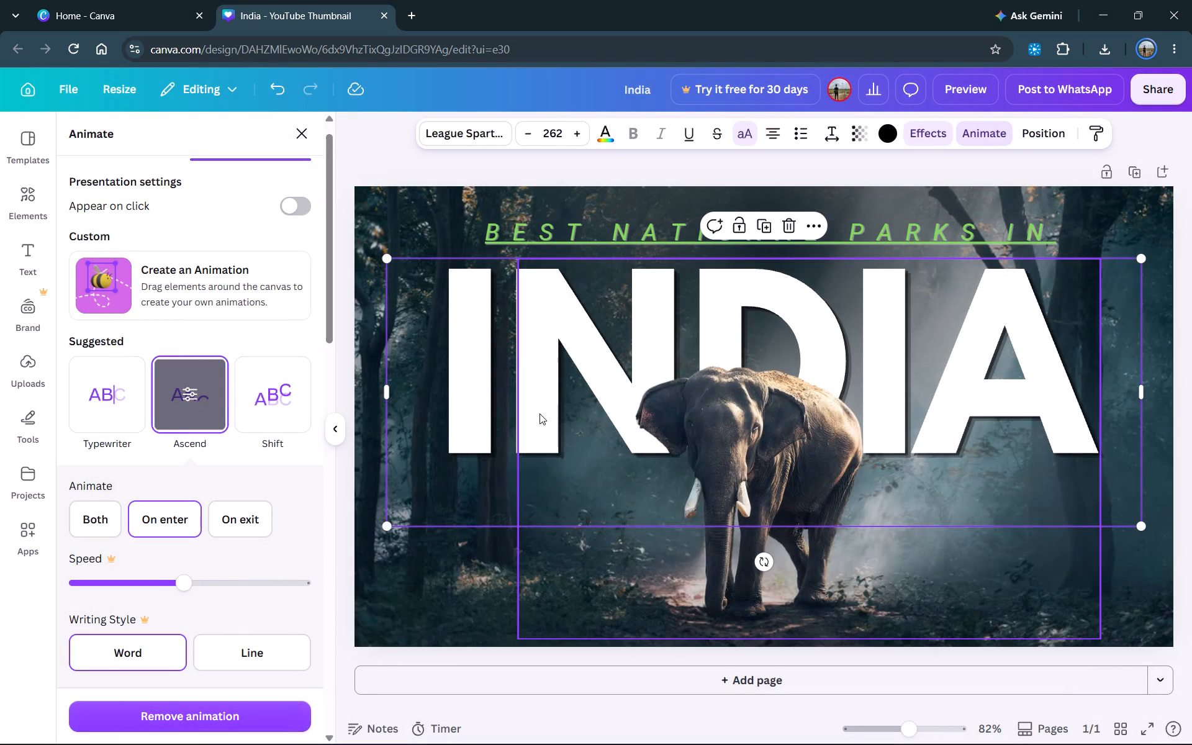
Clear the "INDIA" text from the large title, keeping its text box.
left_click(486, 343)
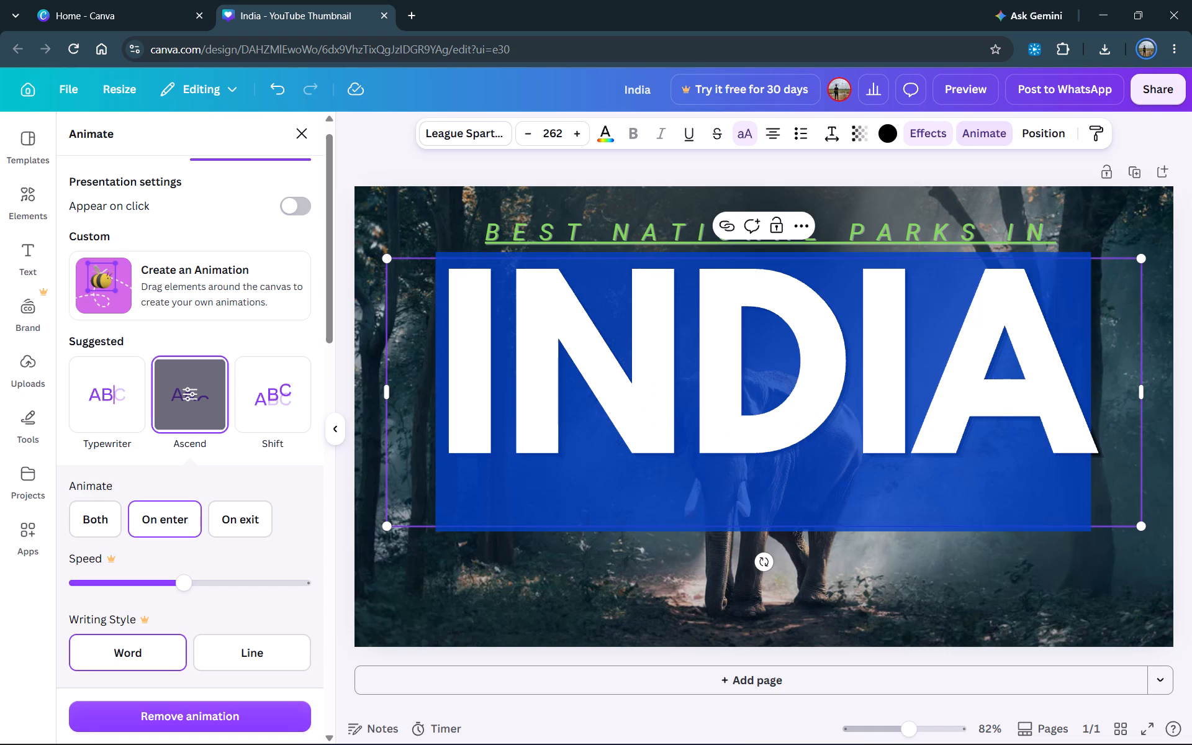
key("BackSpace")
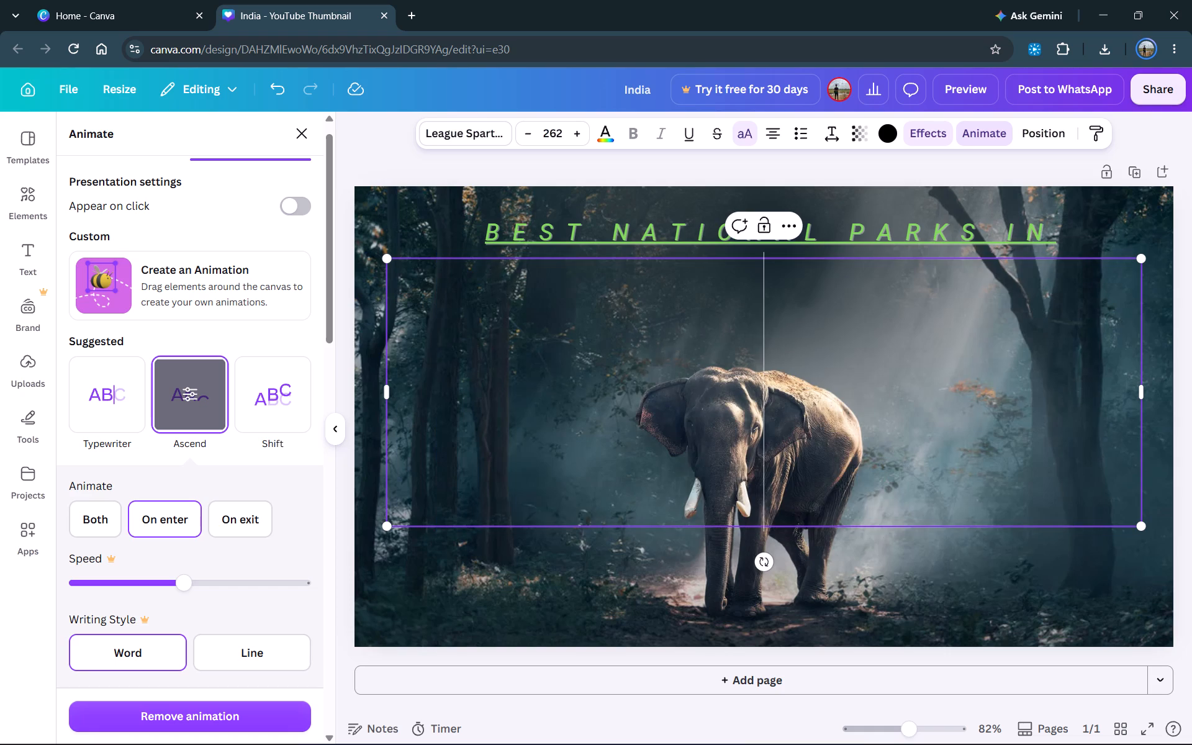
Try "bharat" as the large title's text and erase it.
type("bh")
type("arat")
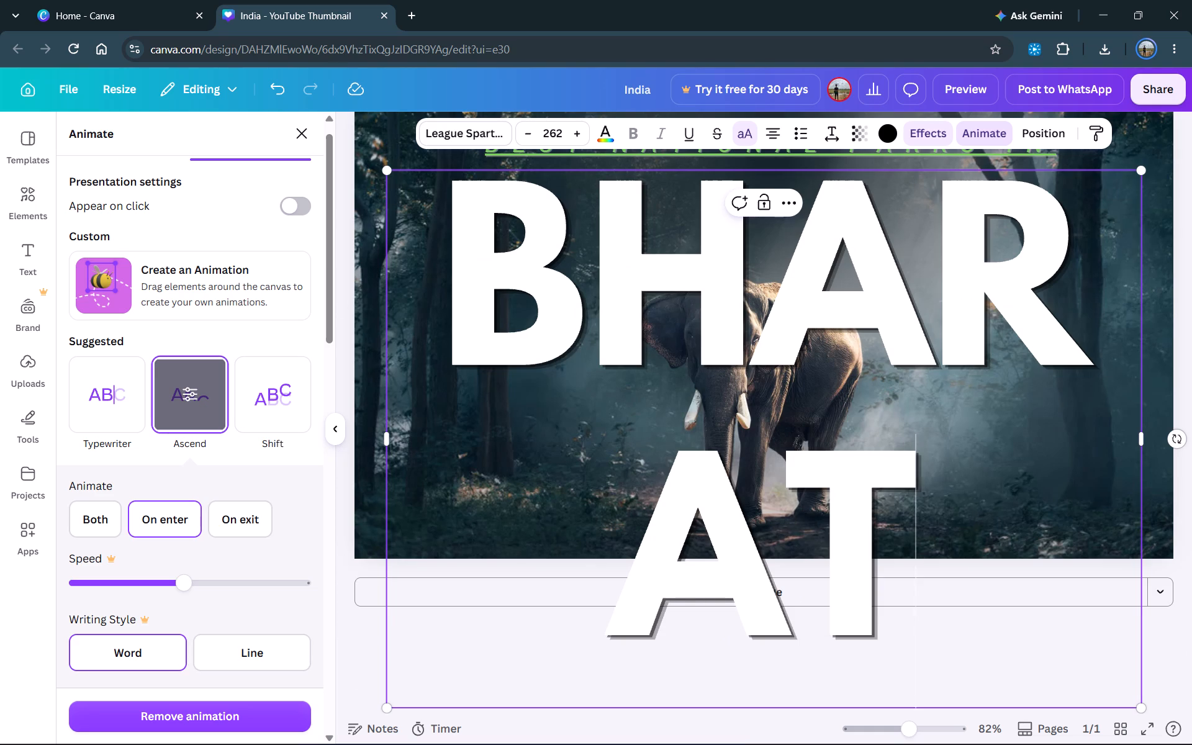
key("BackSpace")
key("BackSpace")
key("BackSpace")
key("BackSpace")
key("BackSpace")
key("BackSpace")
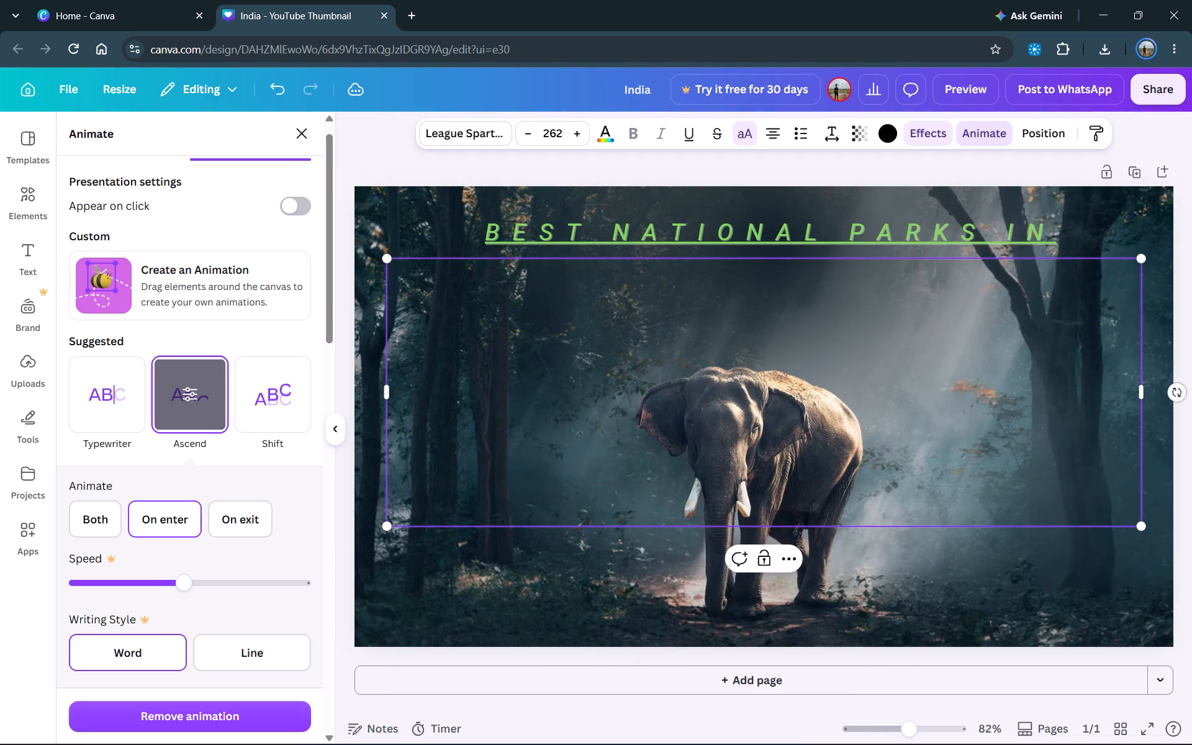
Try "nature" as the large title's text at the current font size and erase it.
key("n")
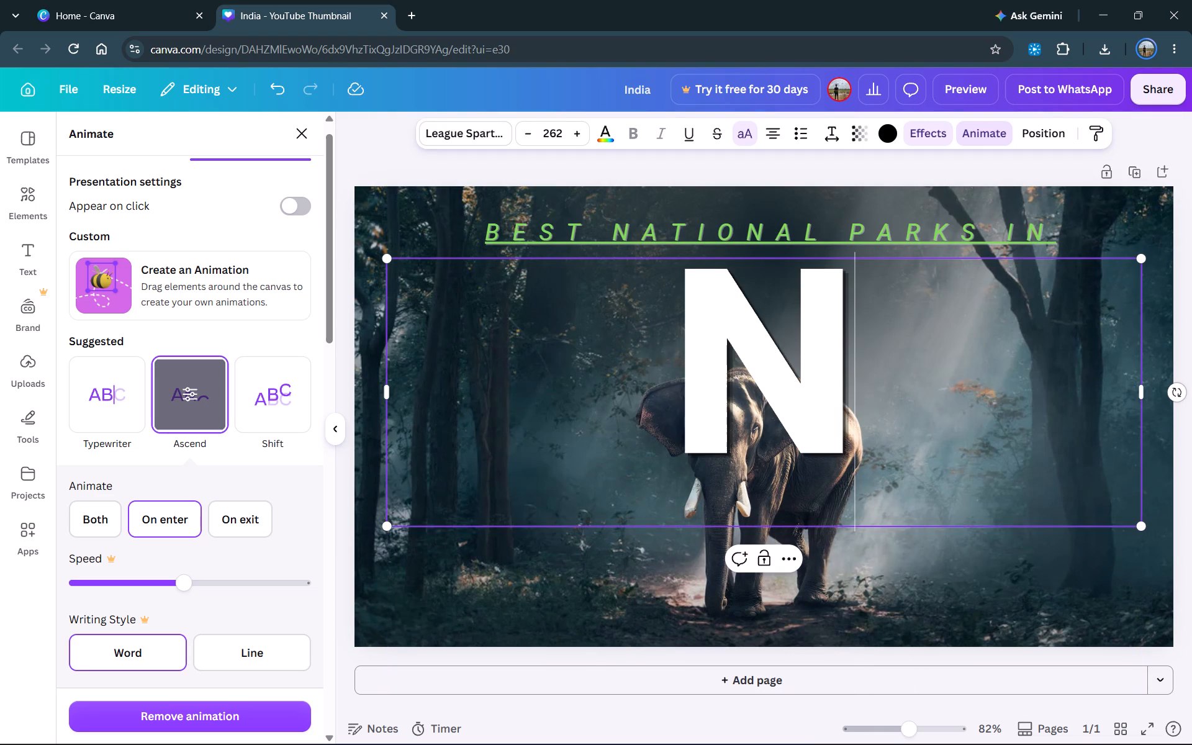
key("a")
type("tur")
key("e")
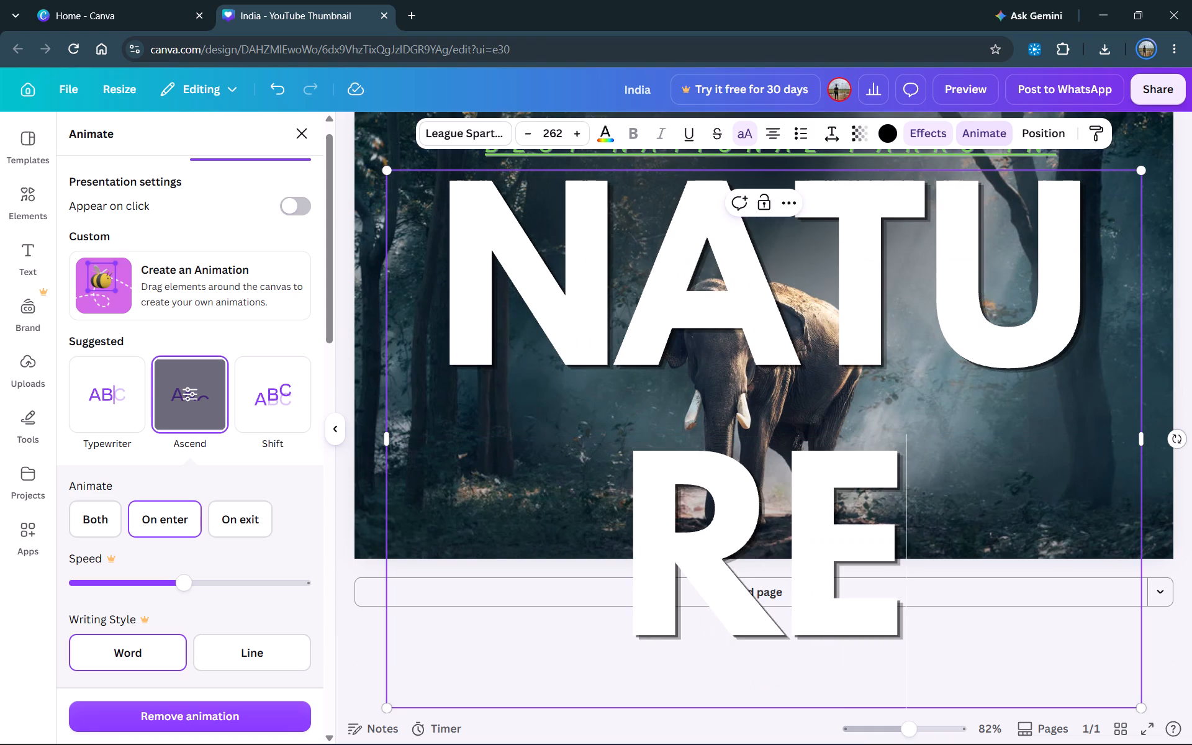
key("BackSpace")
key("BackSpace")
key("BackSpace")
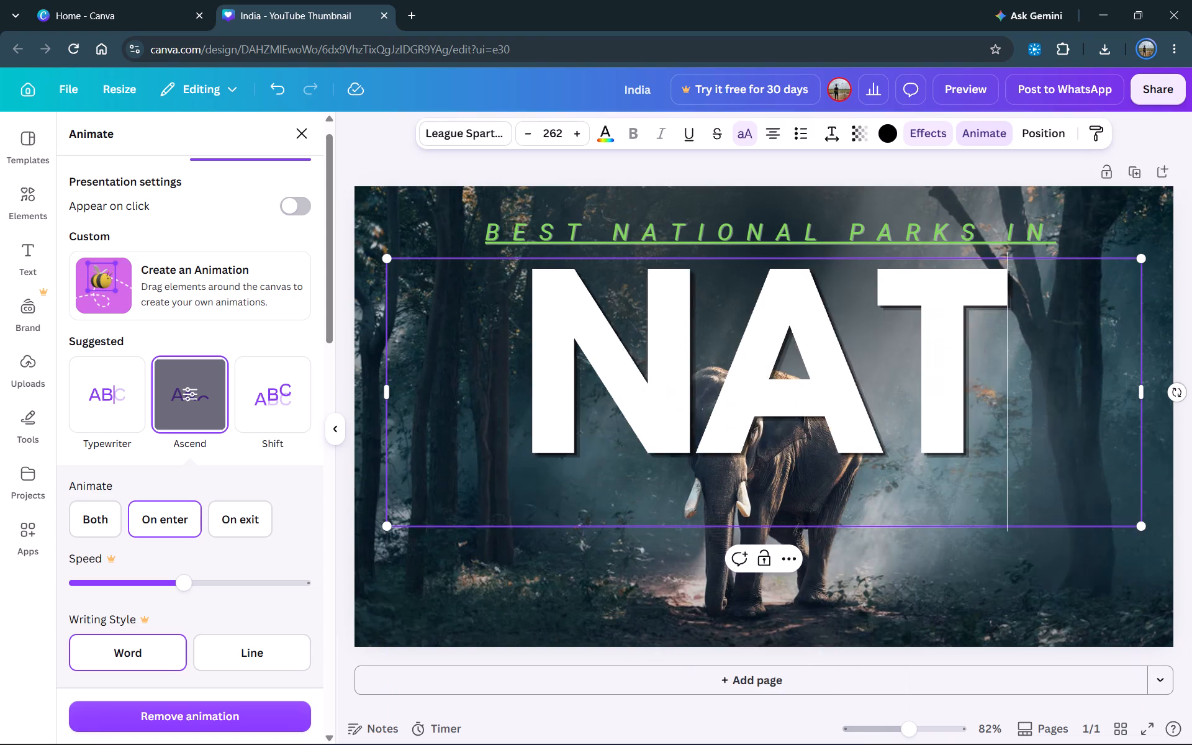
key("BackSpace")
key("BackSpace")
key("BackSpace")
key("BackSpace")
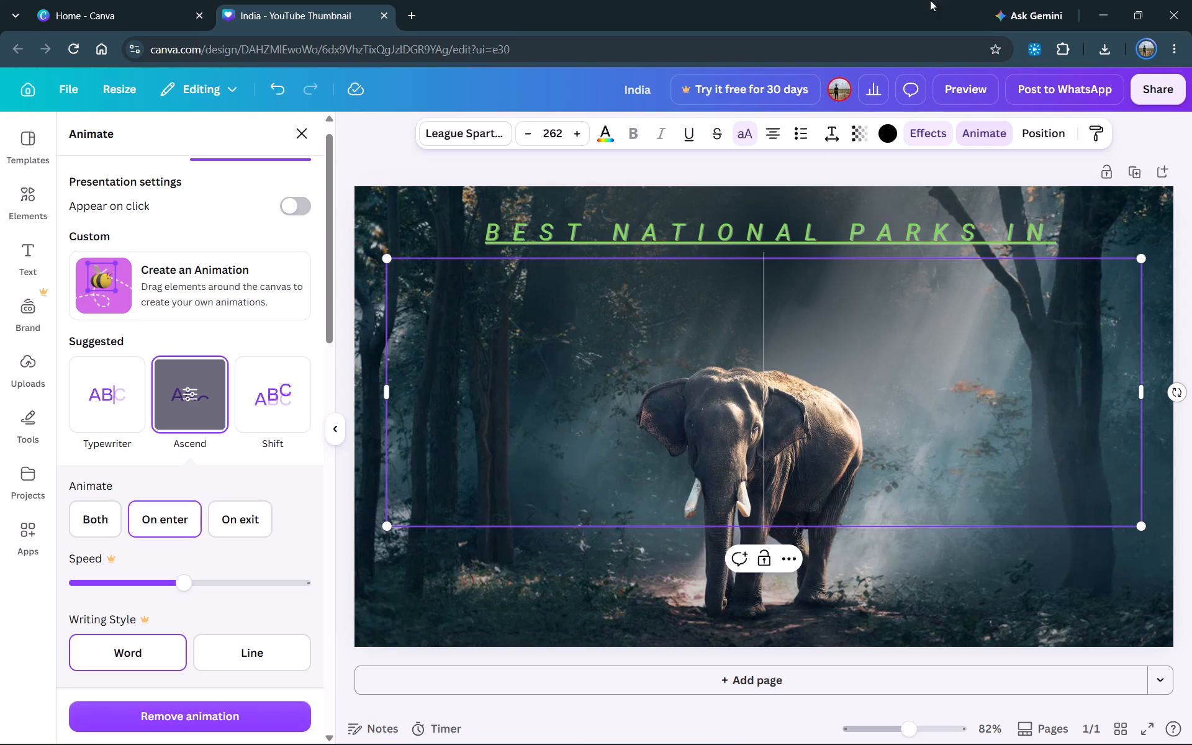
Reduce the empty title's font size to 256 and enter "nature" as its text.
left_click(906, 327)
left_click(782, 331)
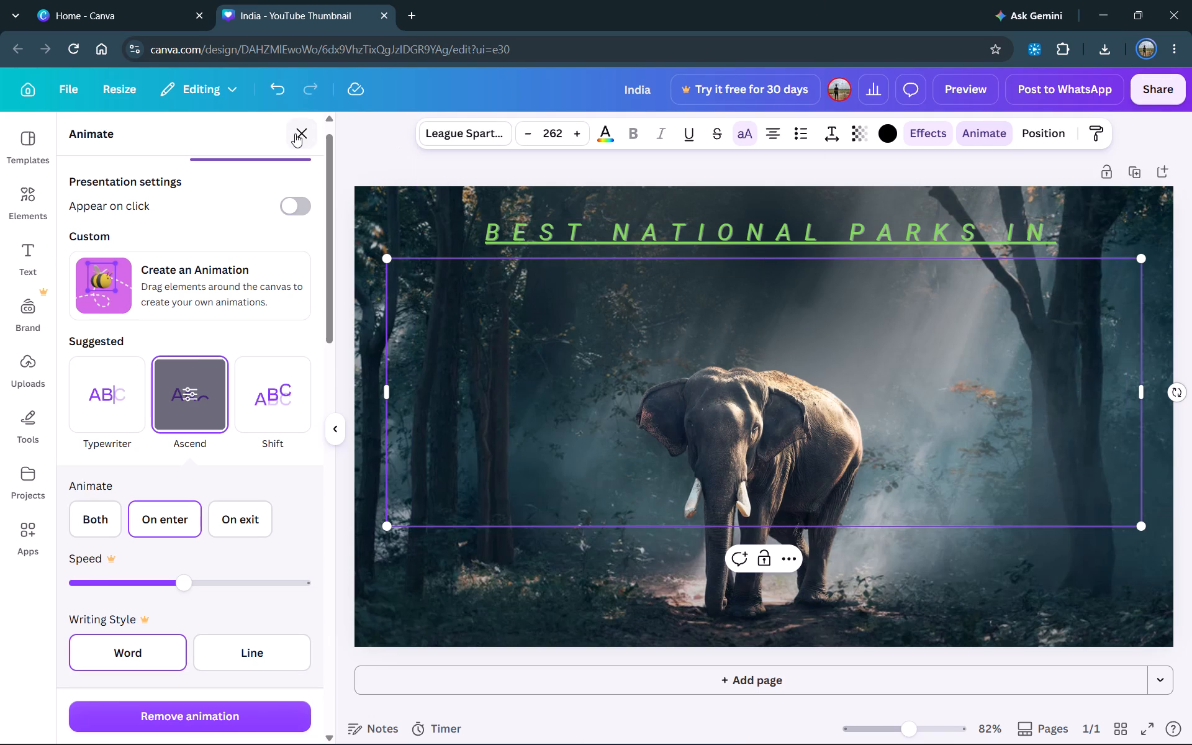
left_click(295, 133)
left_click(700, 434)
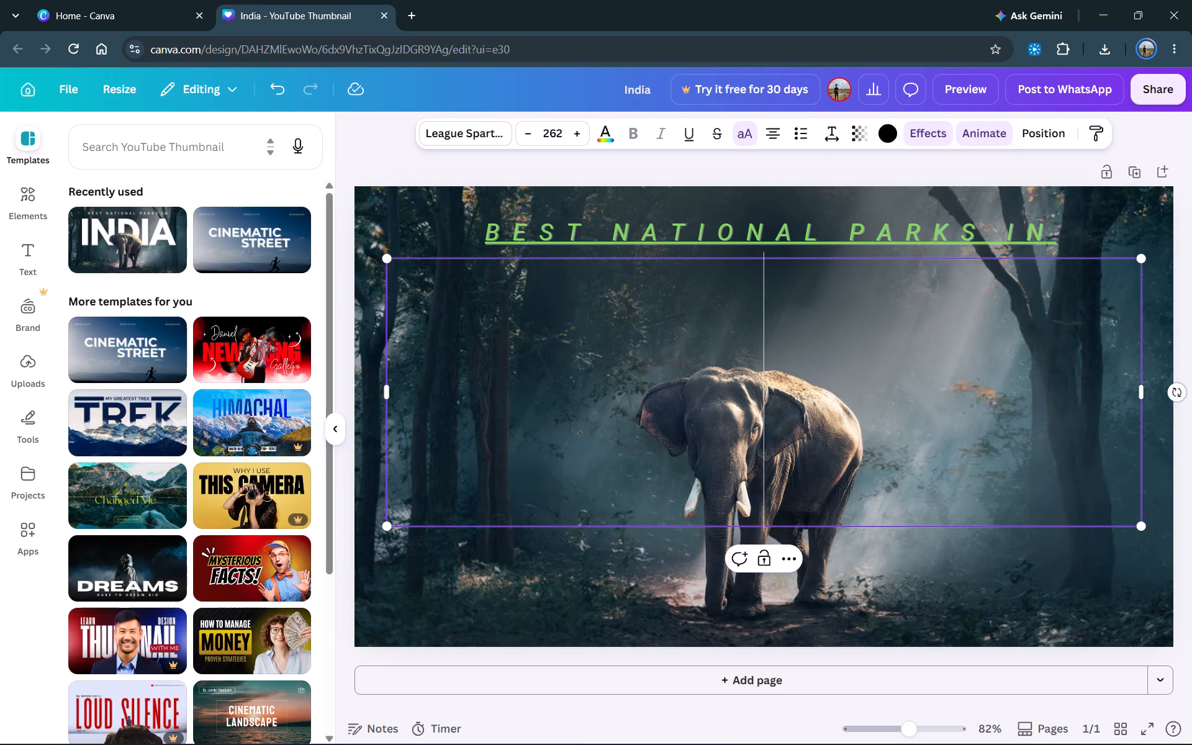
left_click(724, 438)
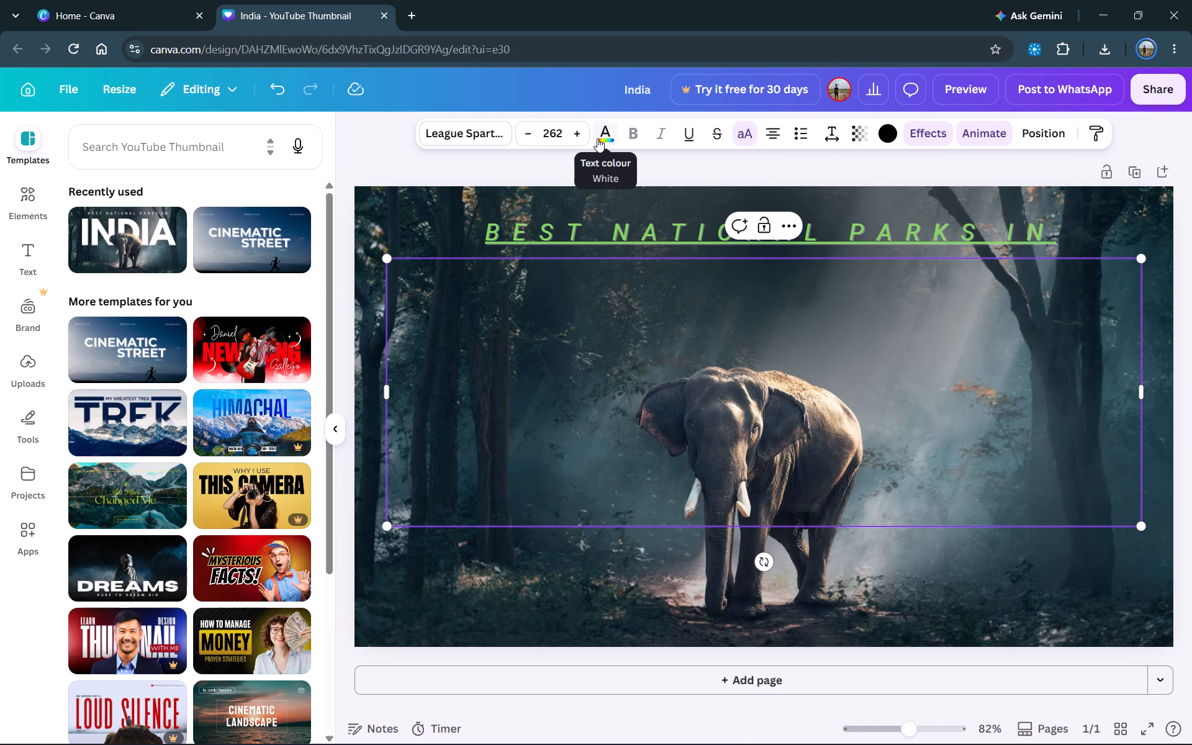
triple_click(531, 130)
triple_click(531, 132)
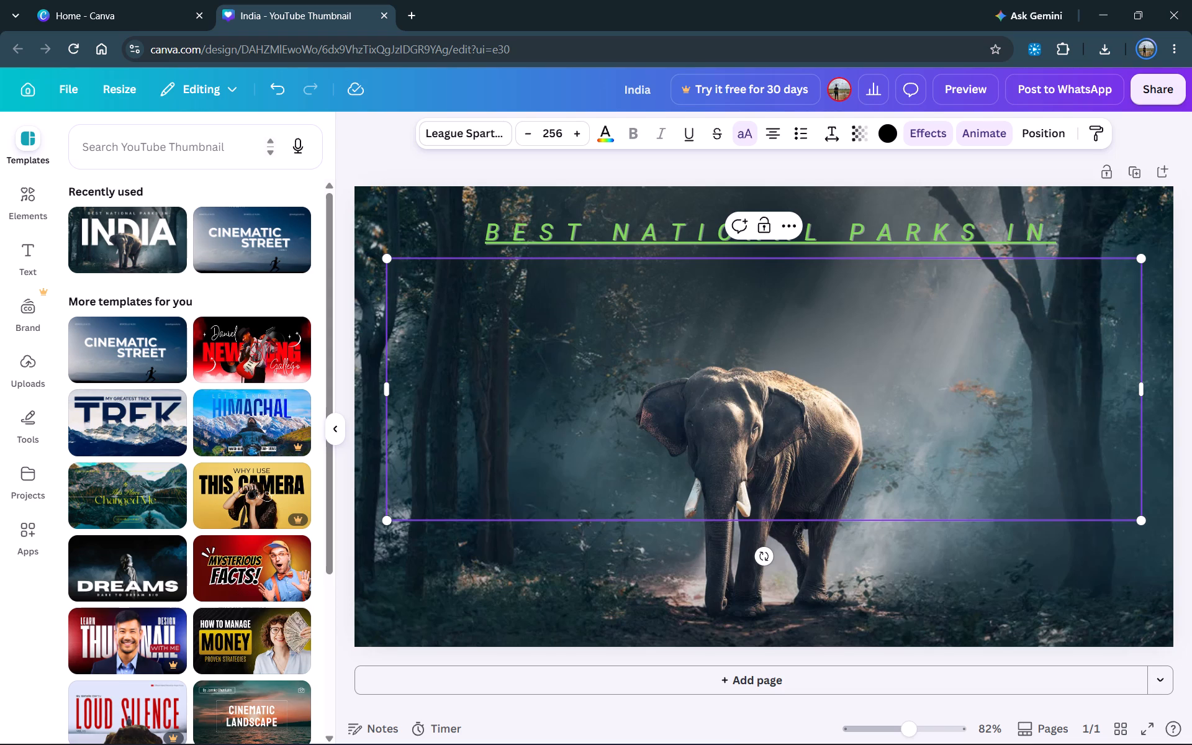
type("na")
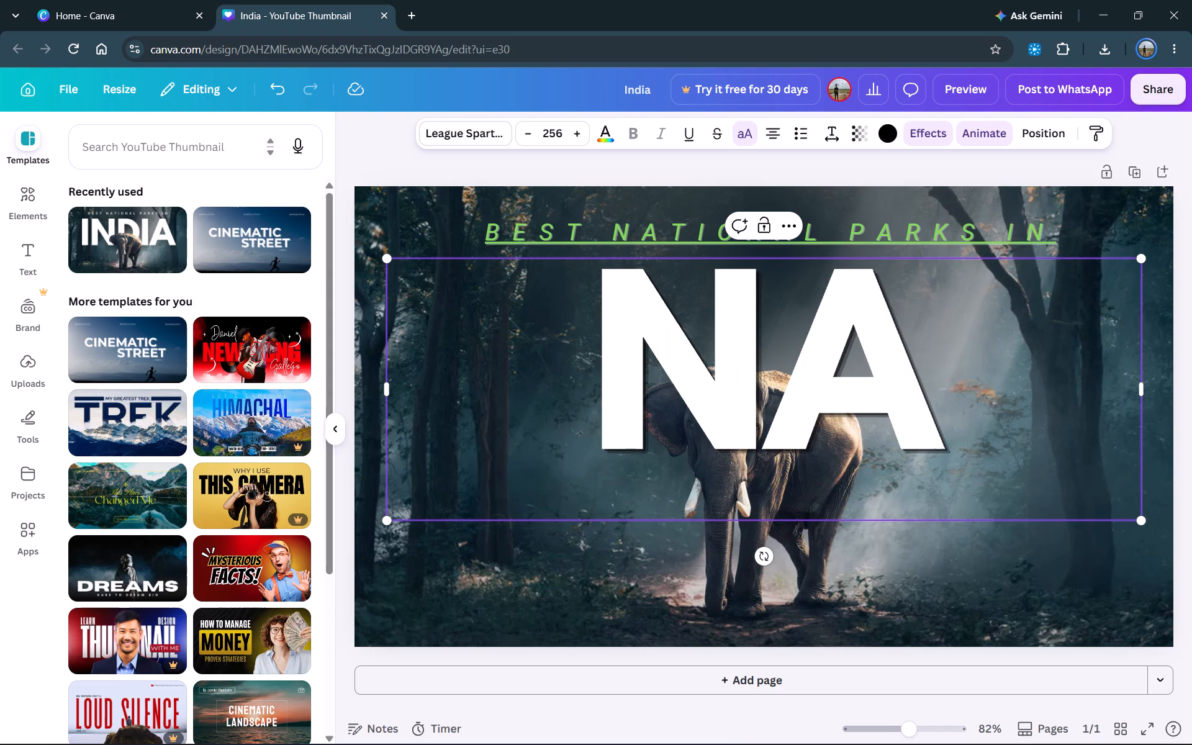
key("t")
key("u")
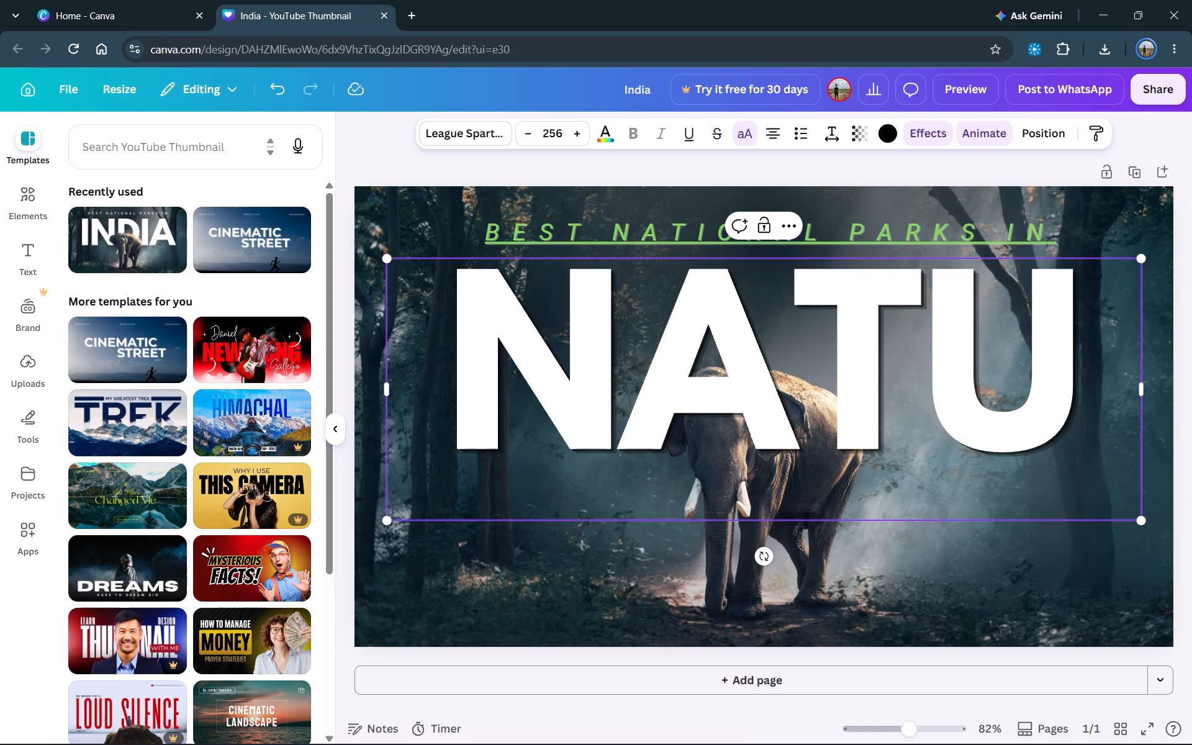
type("re")
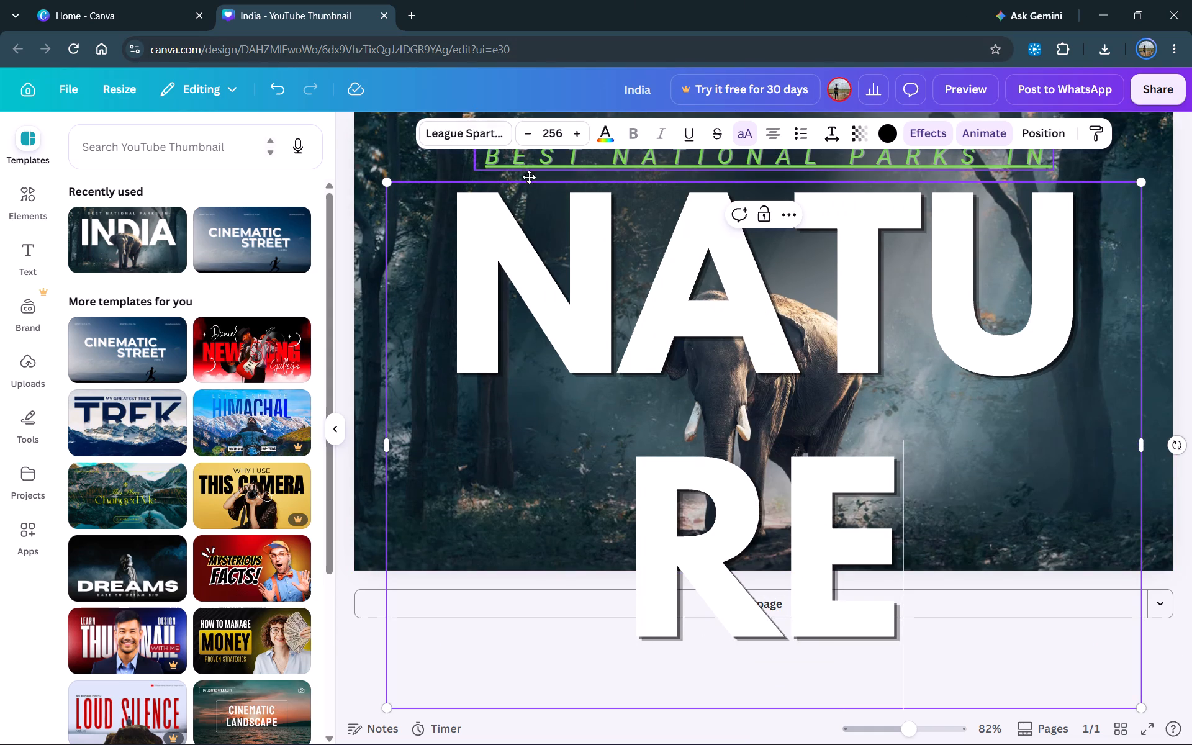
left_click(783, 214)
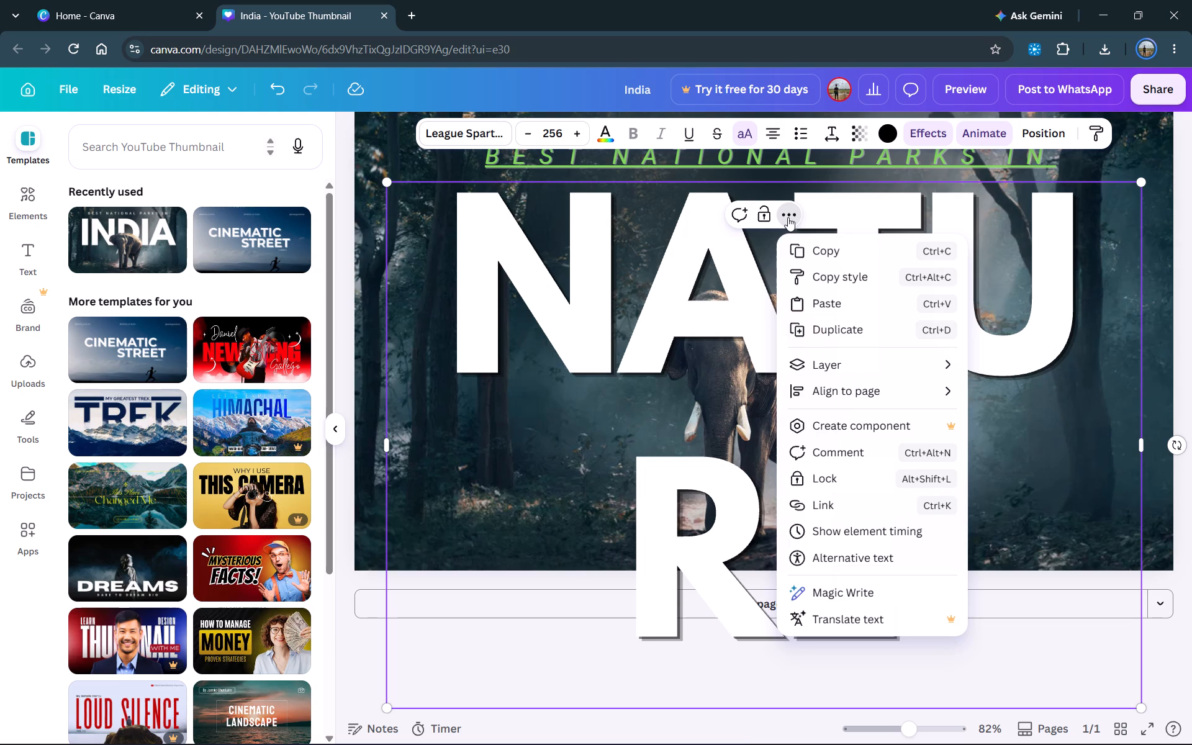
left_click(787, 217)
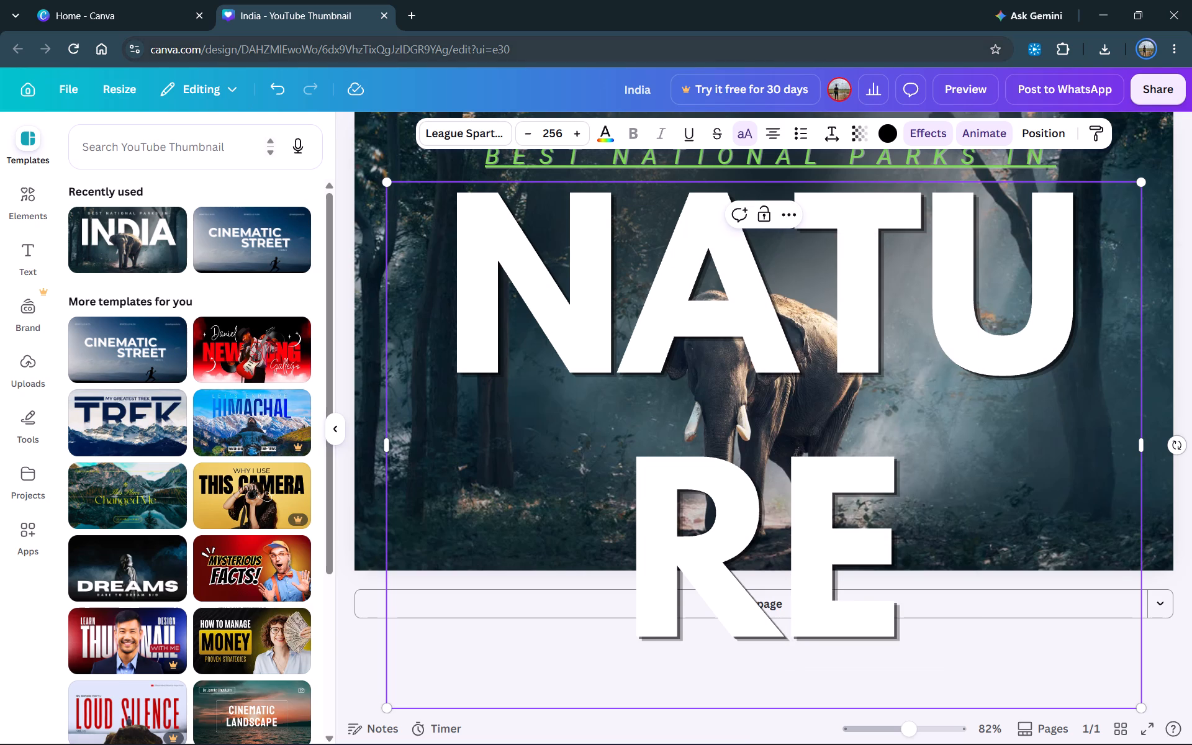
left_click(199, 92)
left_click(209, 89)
Reduce the "NATURE" title's font size to 187 so the word fits on one line, and deselect it.
left_click(523, 129)
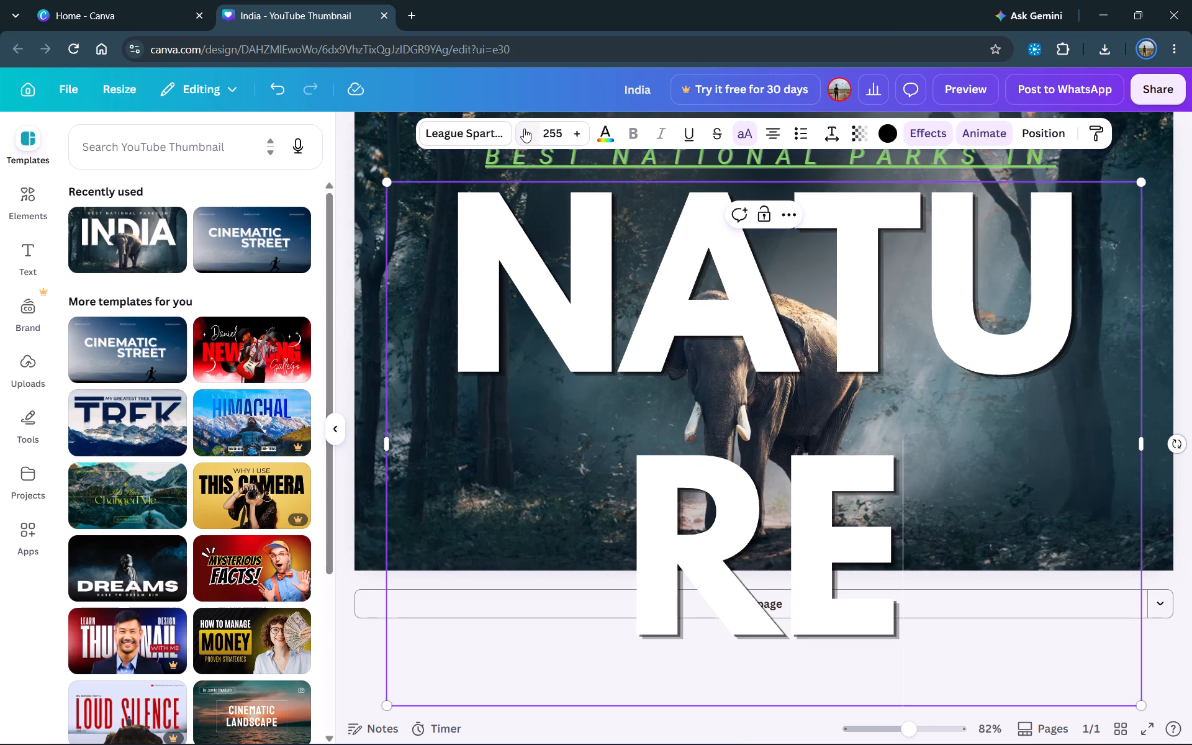
triple_click(524, 129)
triple_click(524, 129)
left_click(524, 129)
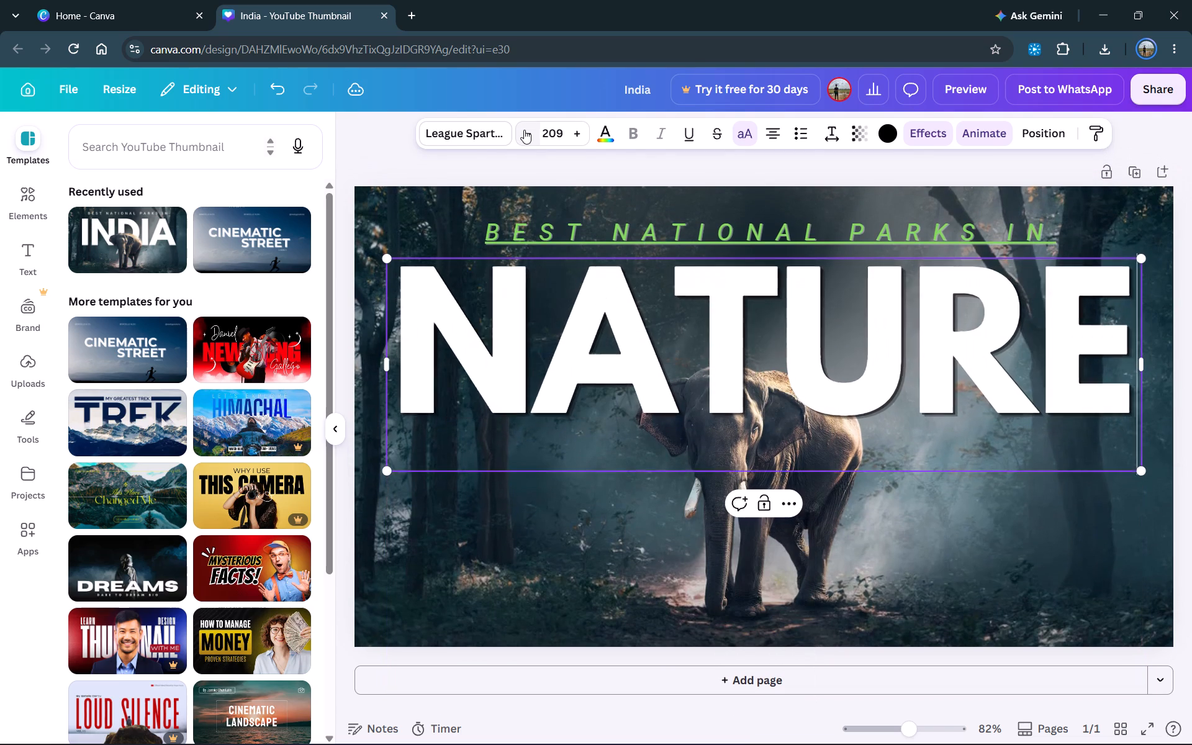
left_click(524, 130)
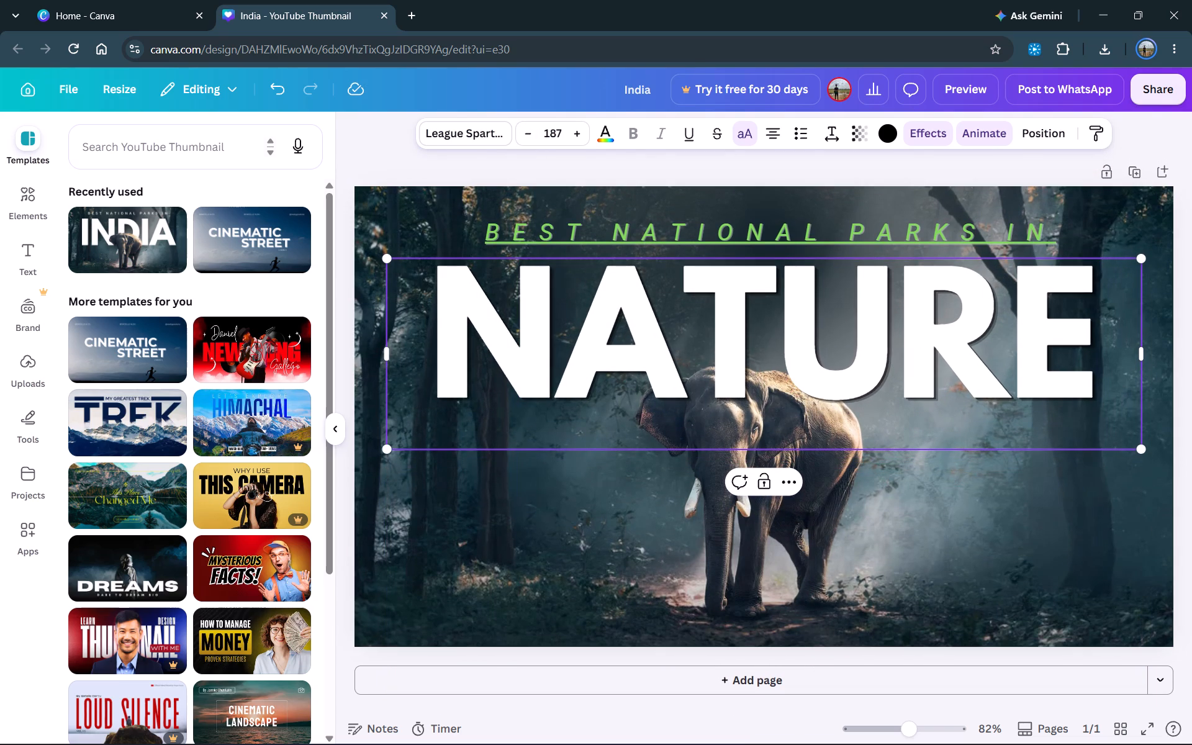
left_click_drag(728, 339, 737, 380)
left_click(636, 456)
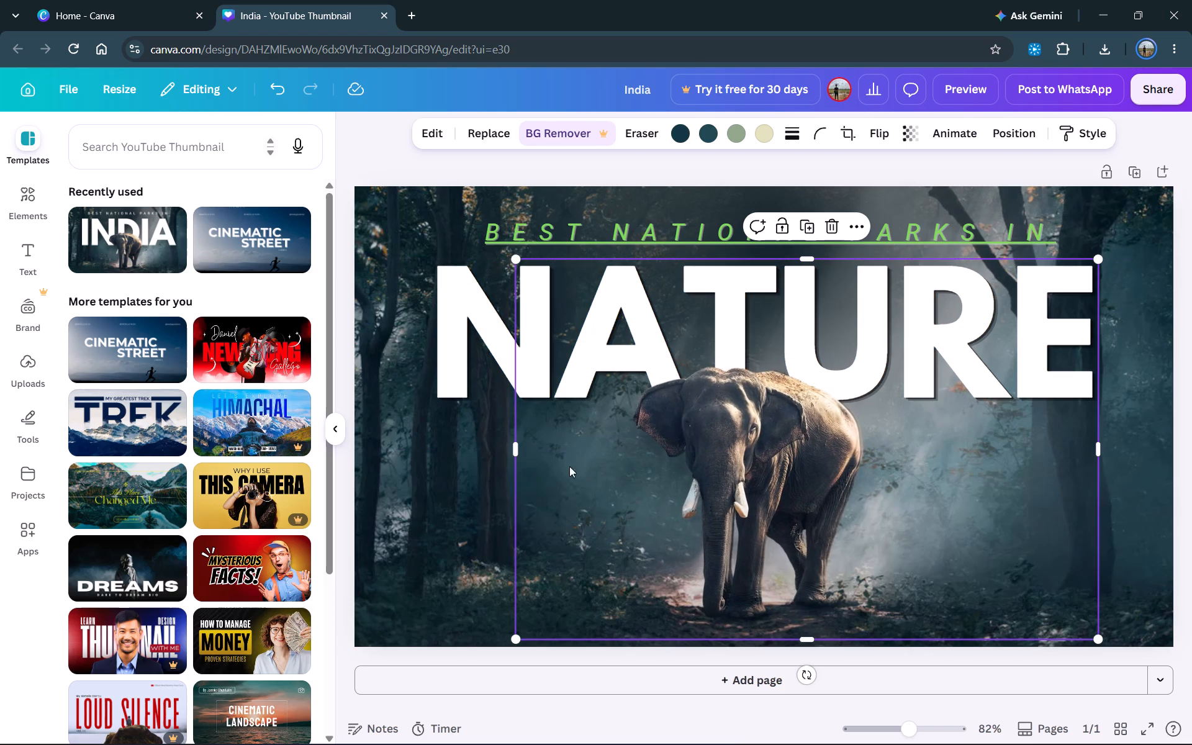
left_click(336, 482)
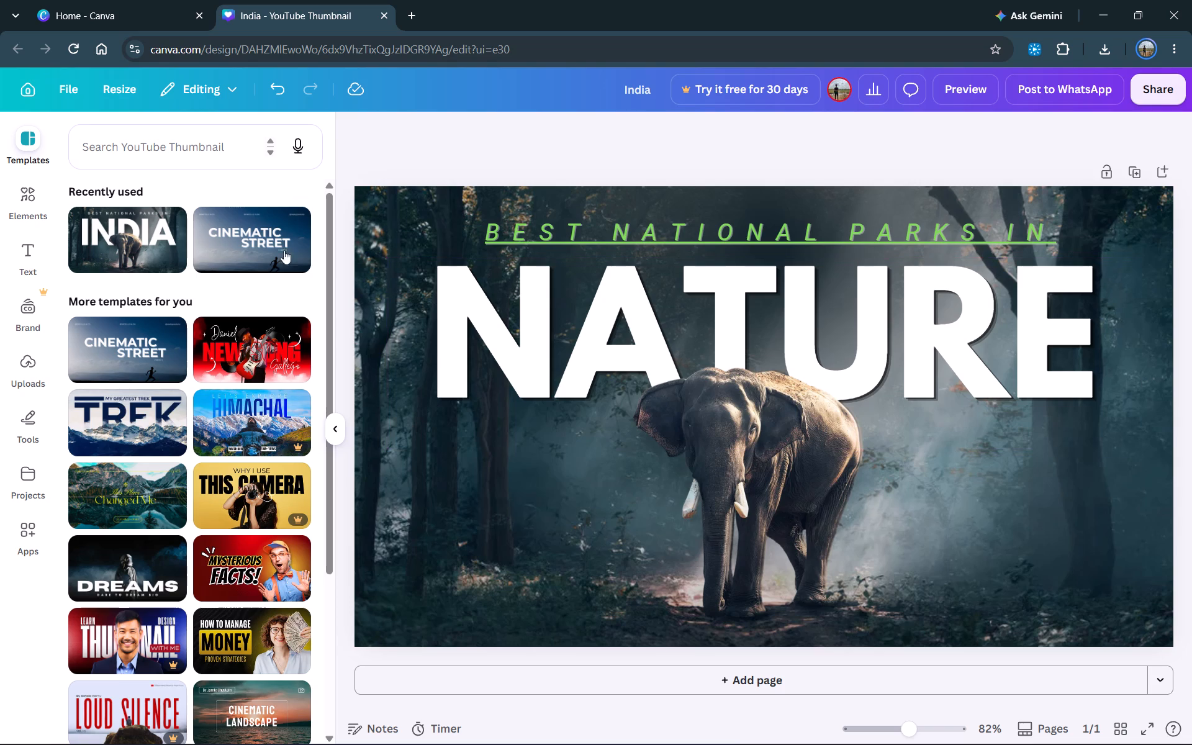
Collapse the template browser to give the thumbnail canvas more room.
left_click(427, 154)
scroll(587, 373, "down", 6)
left_click(333, 438)
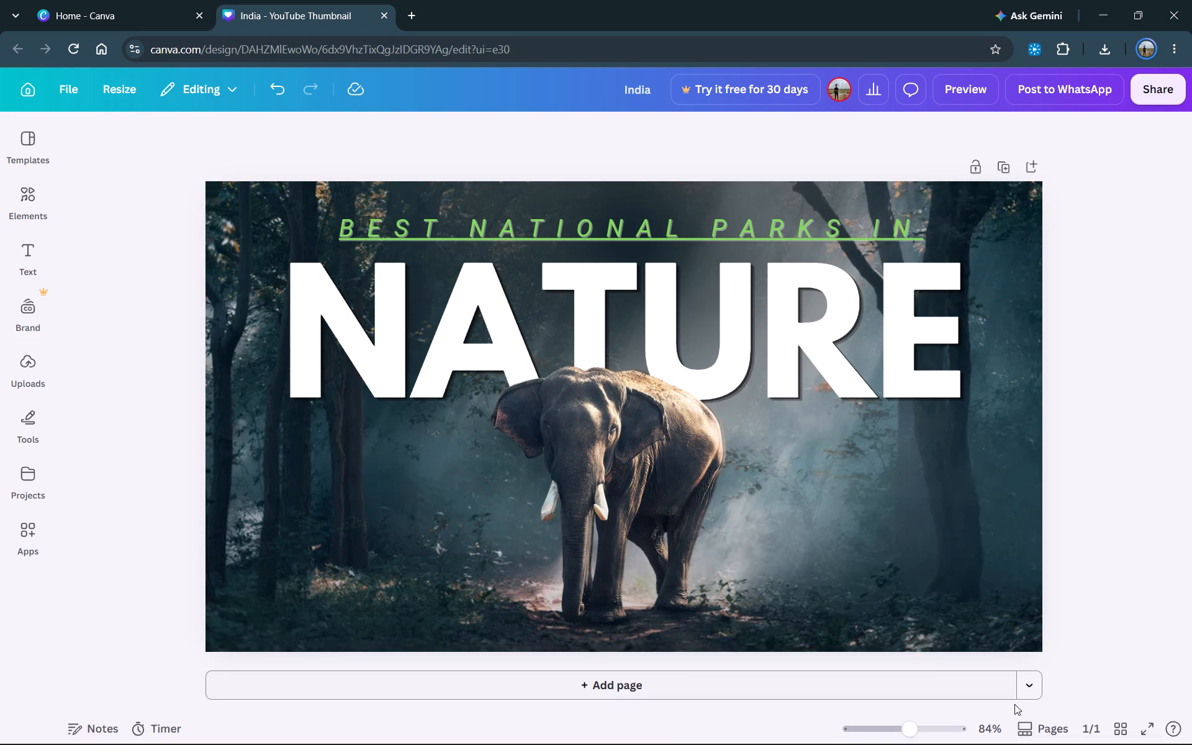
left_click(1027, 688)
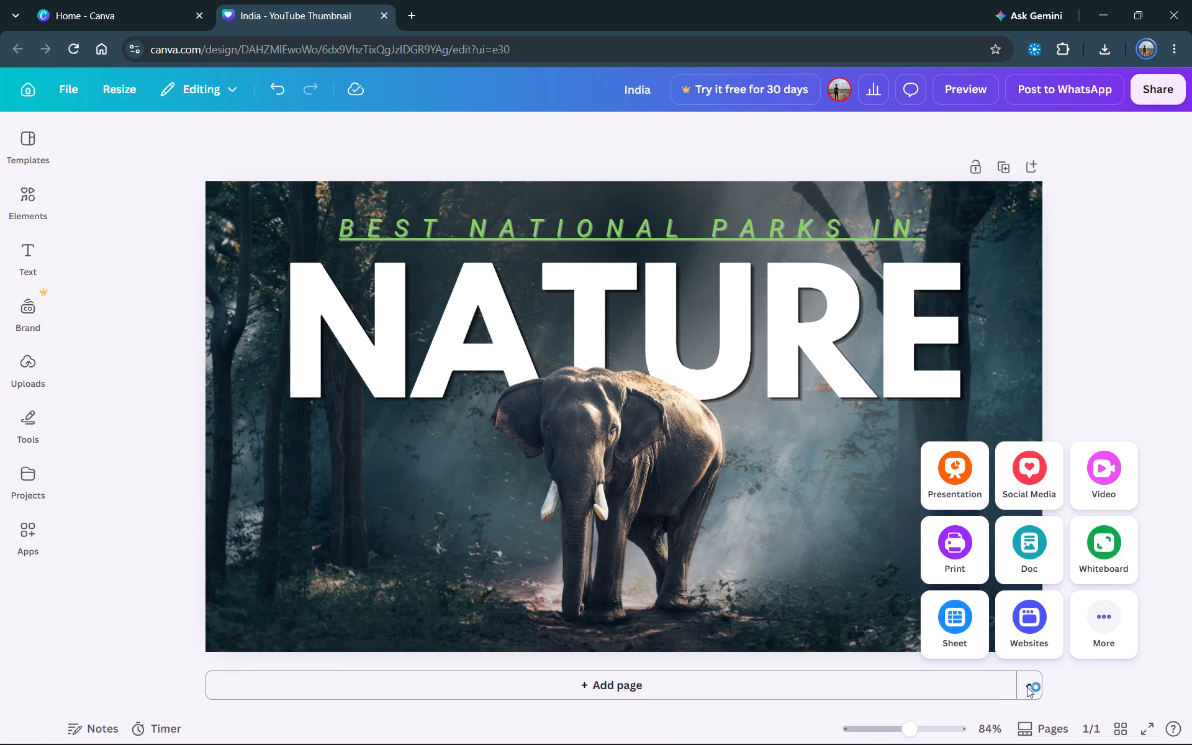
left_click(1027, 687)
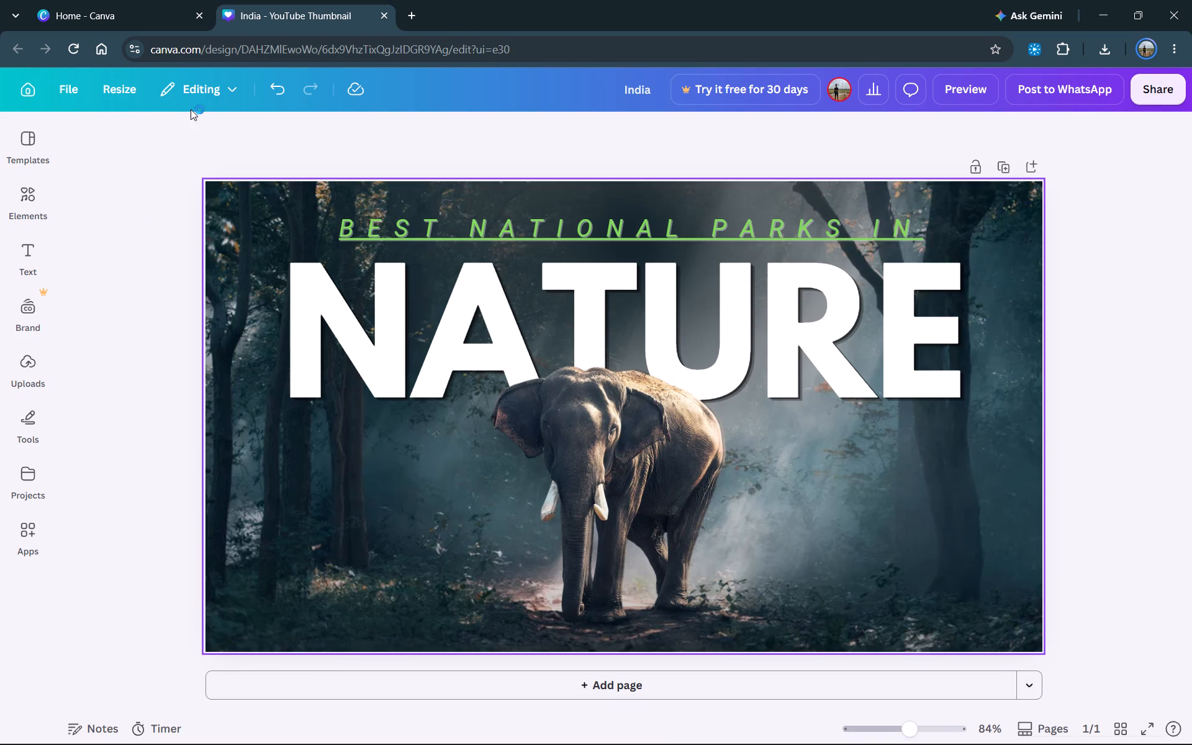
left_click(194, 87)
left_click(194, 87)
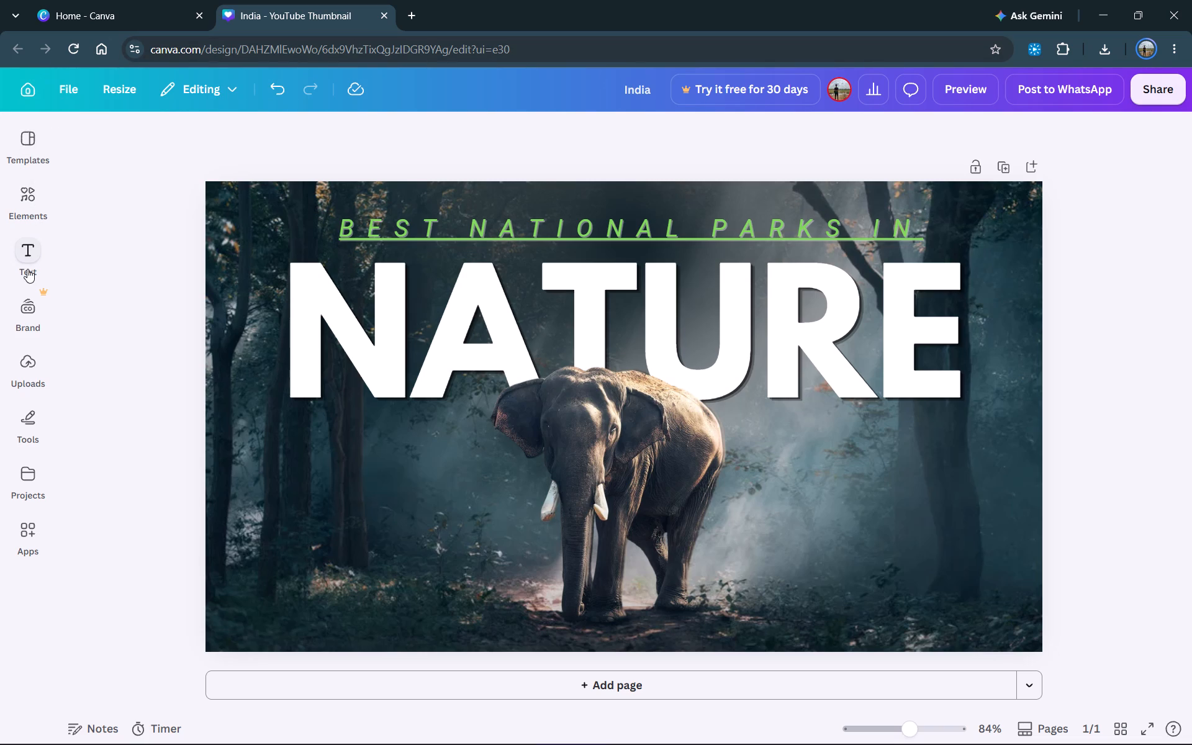
Add a new text box to the thumbnail.
left_click(30, 235)
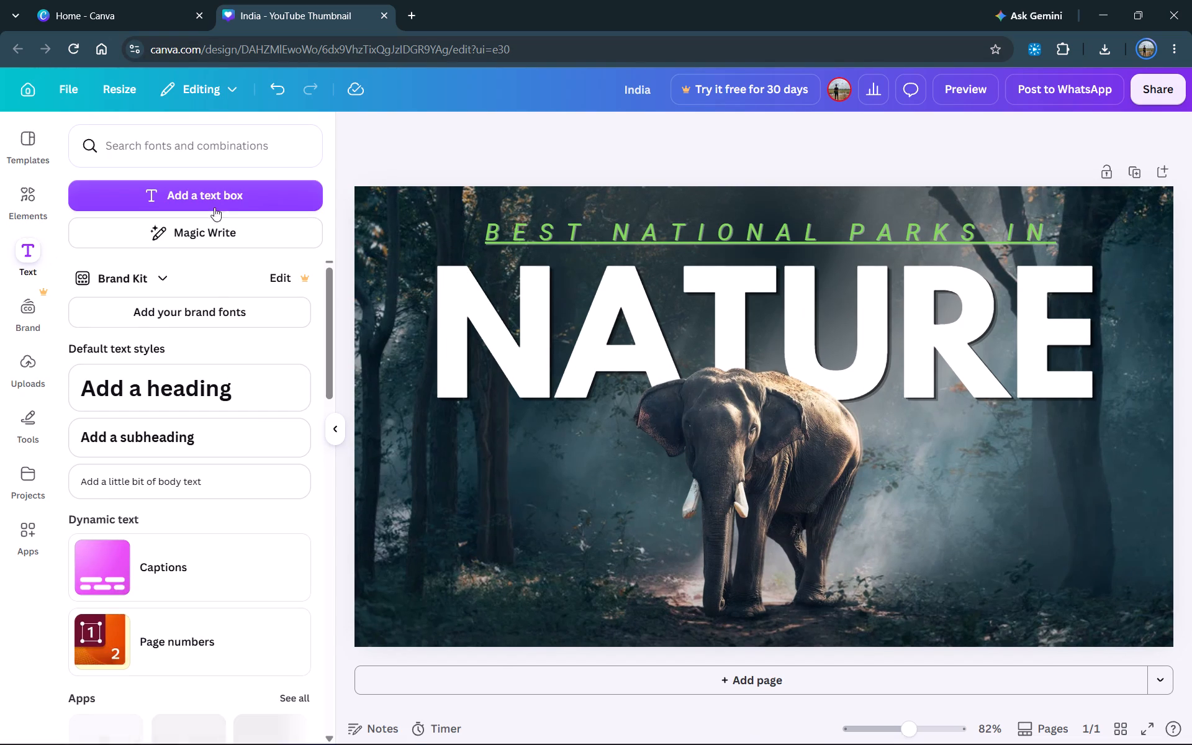
left_click(204, 197)
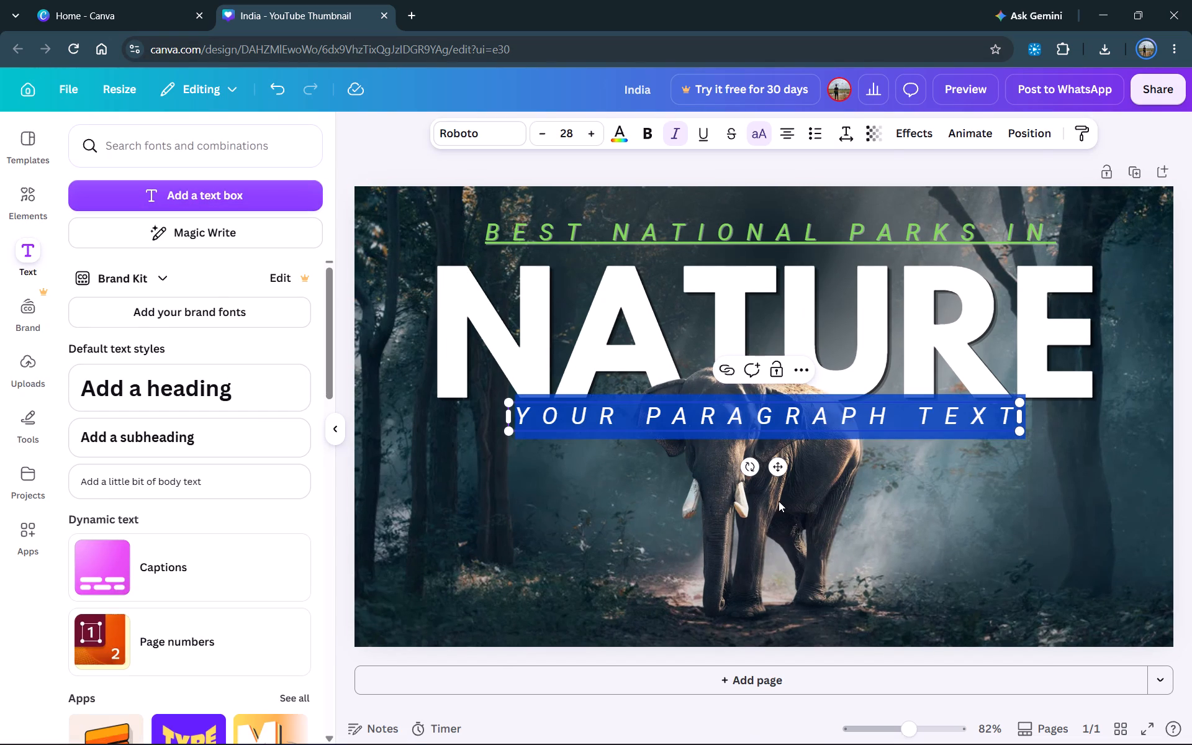
Clear all the placeholder text from the new text box and enter "e" in its place.
left_click(665, 422)
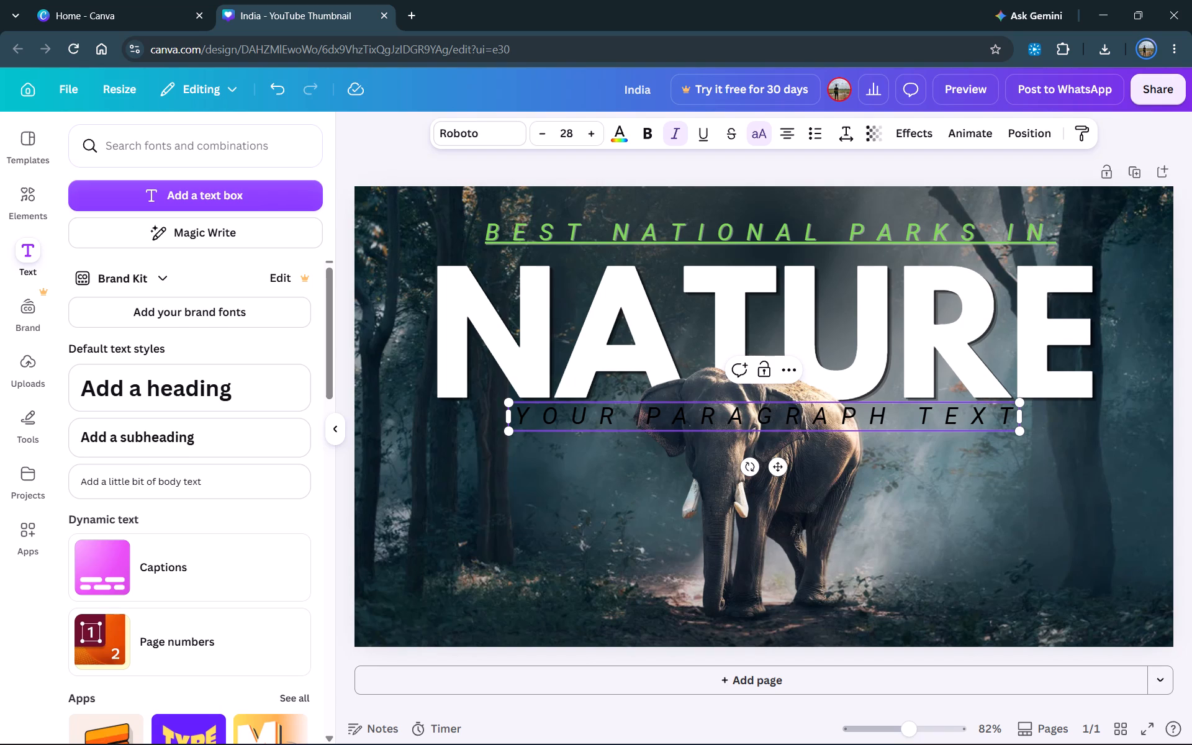
key("e")
key("BackSpace")
key("BackSpace")
key("BackSpace")
key("BackSpace")
key("BackSpace")
key("BackSpace")
key("BackSpace")
key("BackSpace")
key("BackSpace")
key("BackSpace")
key("BackSpace")
key("BackSpace")
key("BackSpace")
key("BackSpace")
key("BackSpace")
key("BackSpace")
key("BackSpace")
key("BackSpace")
key("BackSpace")
key("BackSpace")
key("BackSpace")
key("BackSpace")
key("BackSpace")
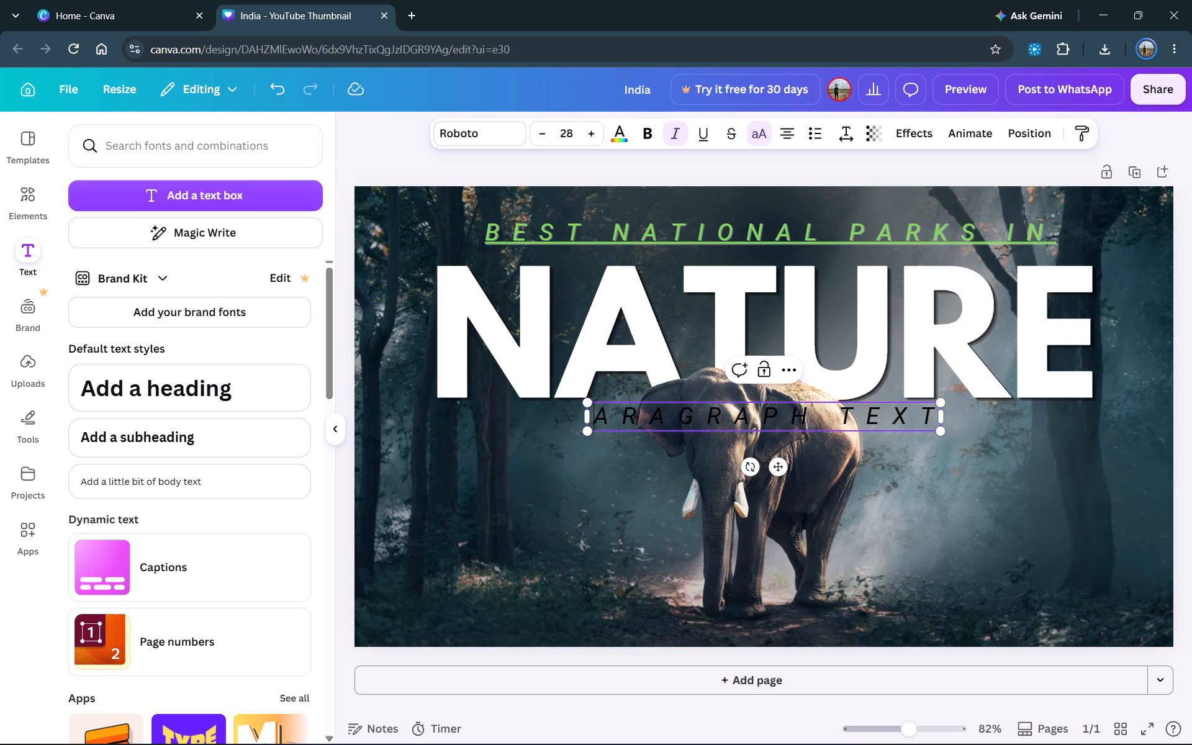
key("e")
key("BackSpace")
type("eee")
key("BackSpace")
key("BackSpace")
key("BackSpace")
key("BackSpace")
left_click(933, 417)
left_click_drag(933, 417, 905, 428)
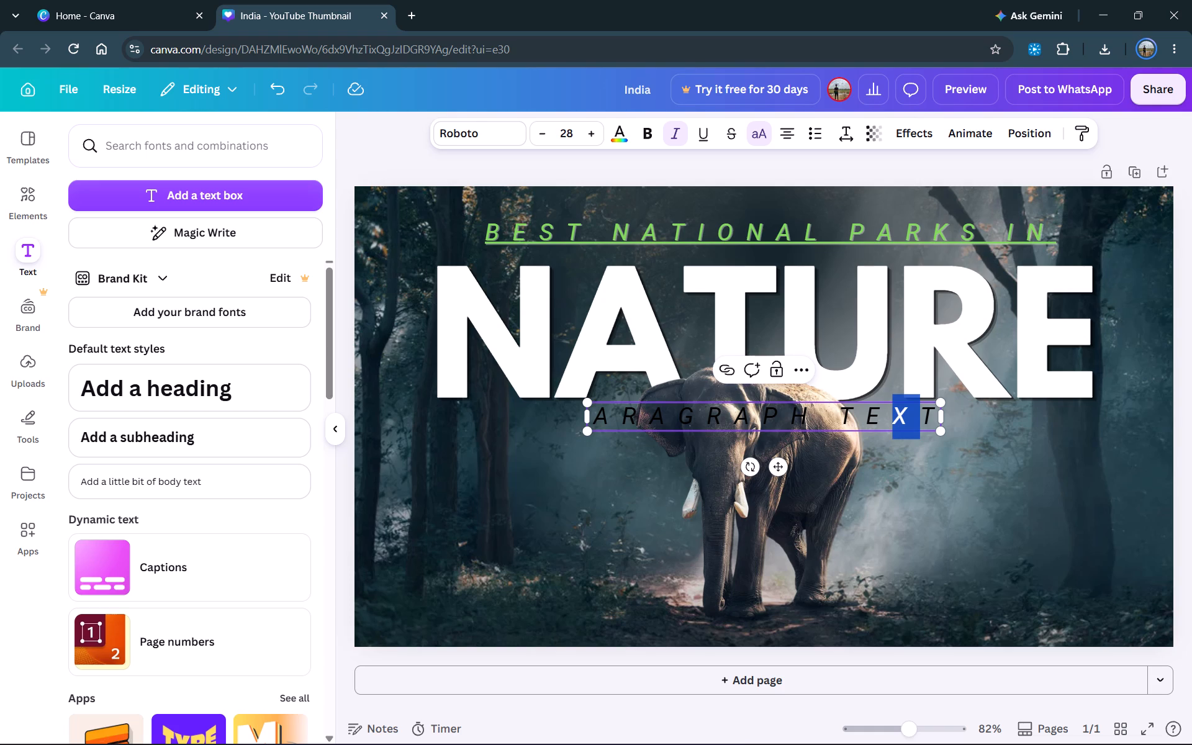
left_click(912, 418)
left_click(930, 413)
key("BackSpace")
key("BackSpace")
key("BackSpace")
key("BackSpace")
key("BackSpace")
key("BackSpace")
key("BackSpace")
key("BackSpace")
key("BackSpace")
key("BackSpace")
key("BackSpace")
key("BackSpace")
key("BackSpace")
key("BackSpace")
key("BackSpace")
key("BackSpace")
key("BackSpace")
key("BackSpace")
key("BackSpace")
key("BackSpace")
key("BackSpace")
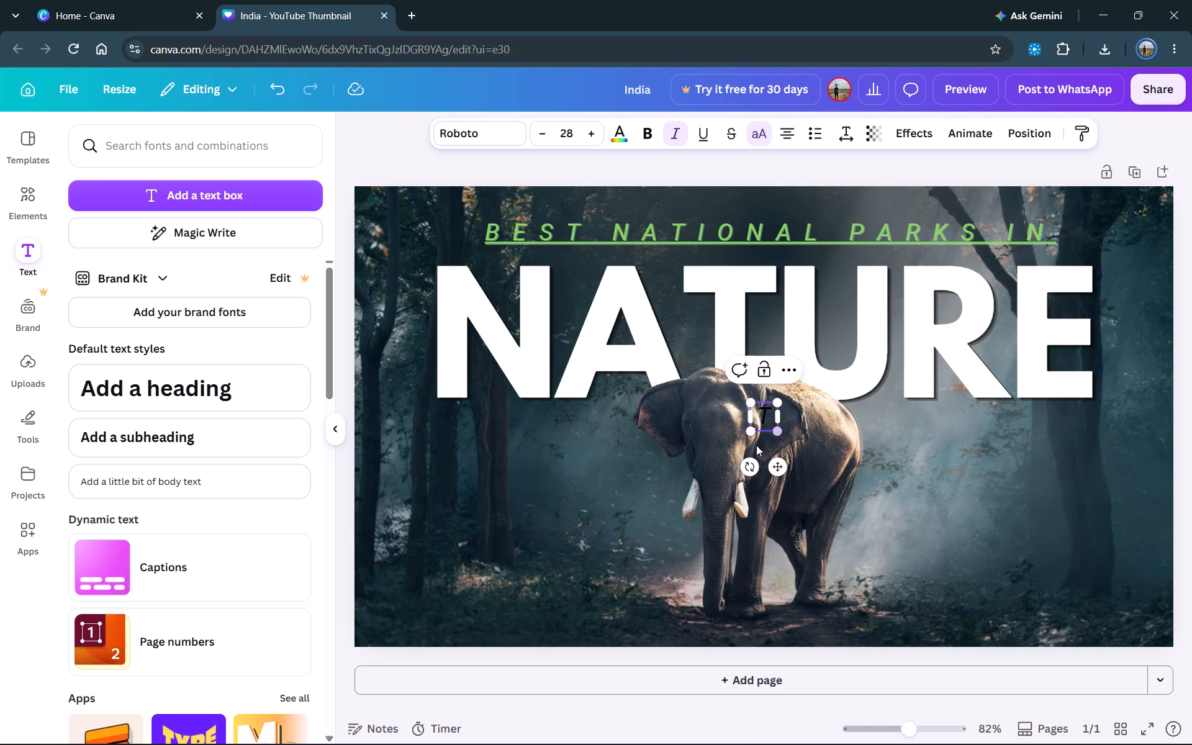
left_click(771, 422)
key("BackSpace")
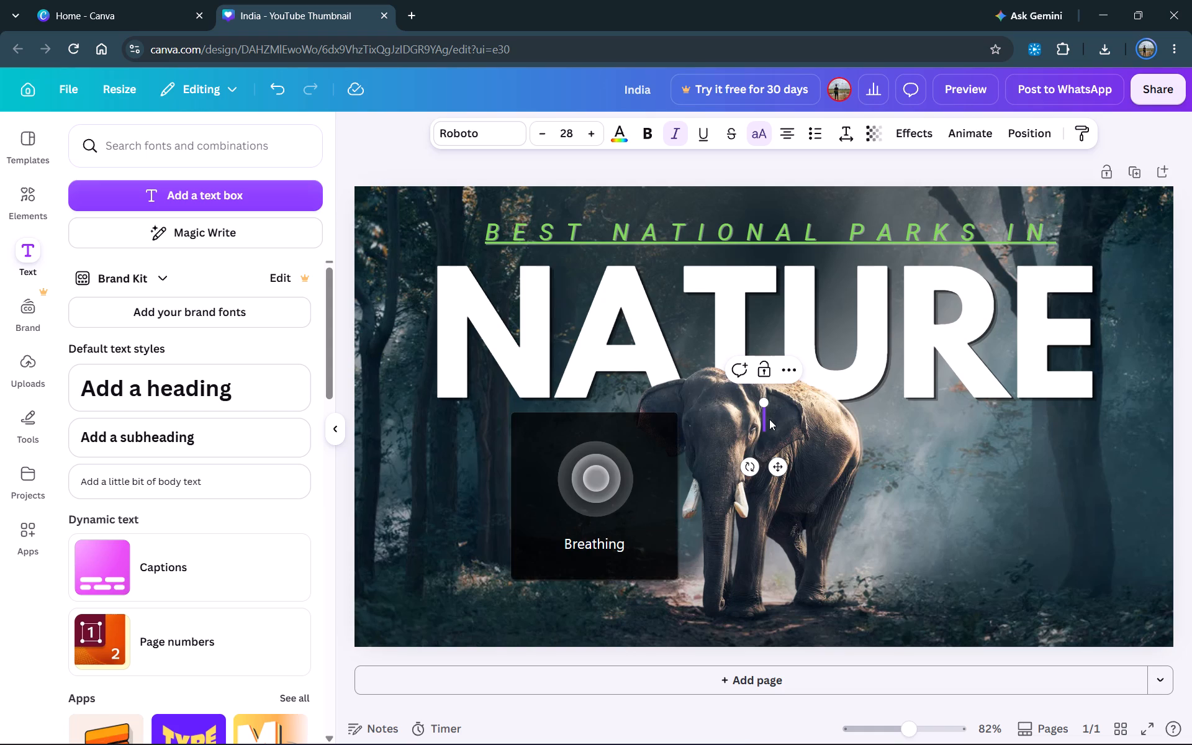
key("e")
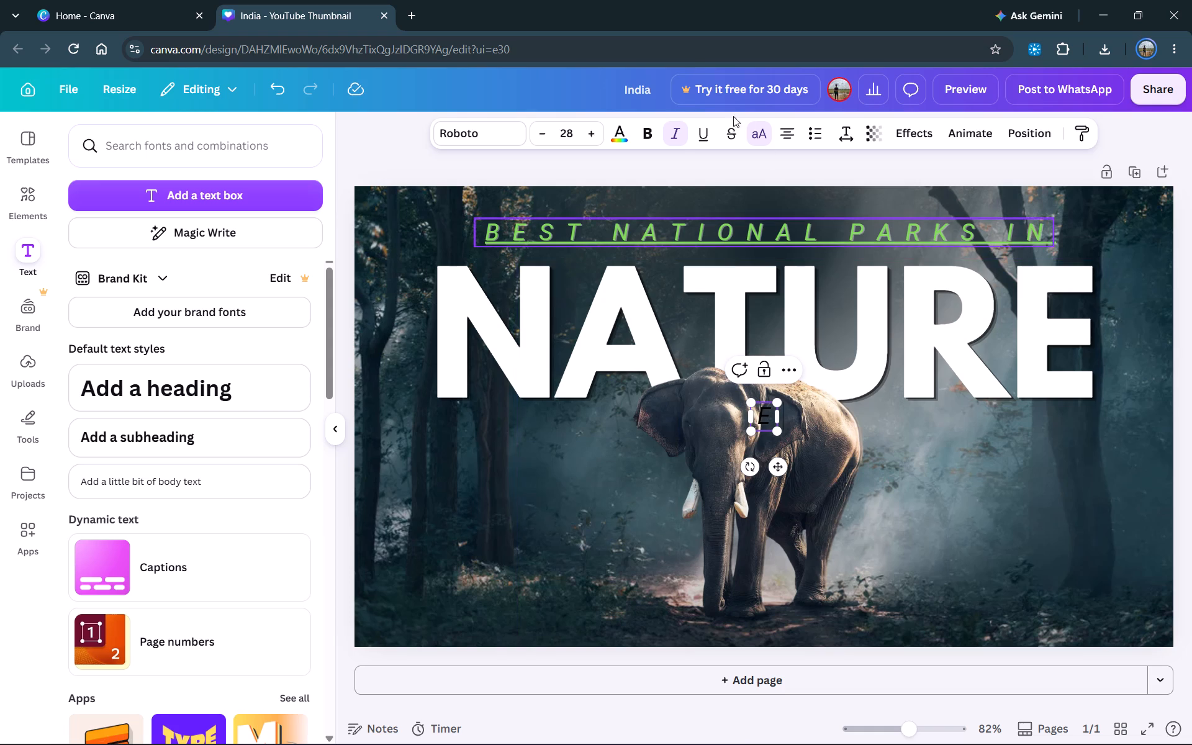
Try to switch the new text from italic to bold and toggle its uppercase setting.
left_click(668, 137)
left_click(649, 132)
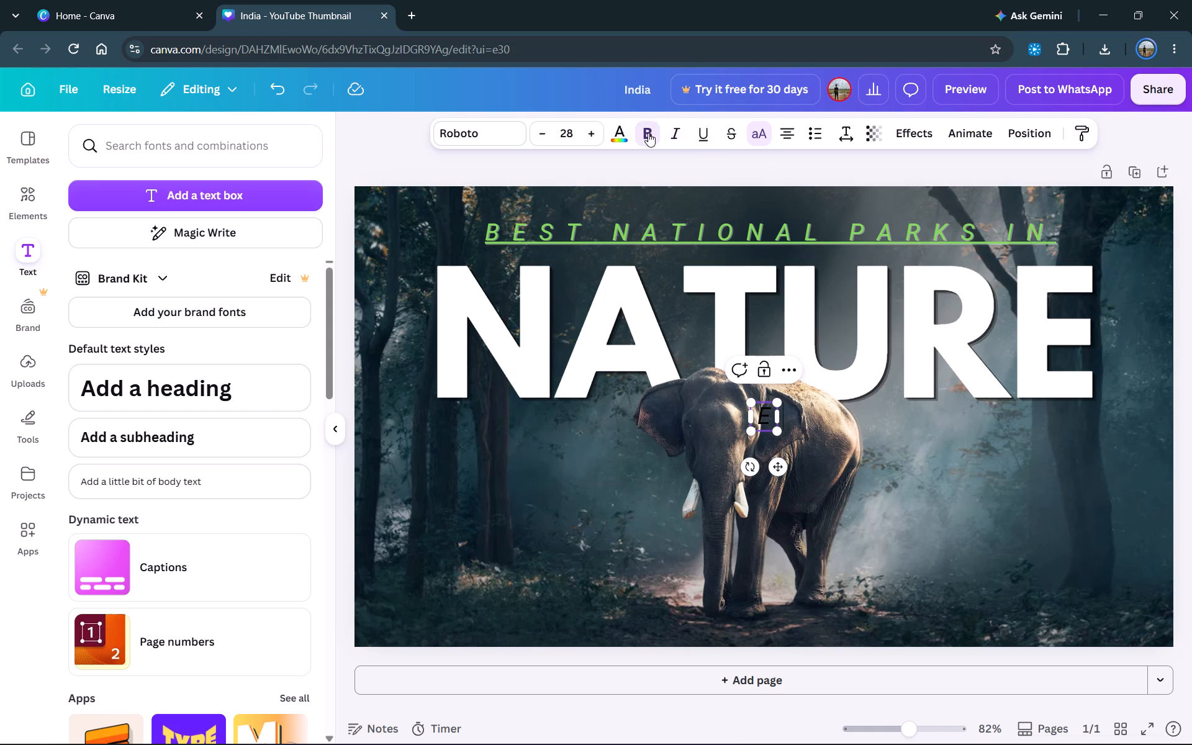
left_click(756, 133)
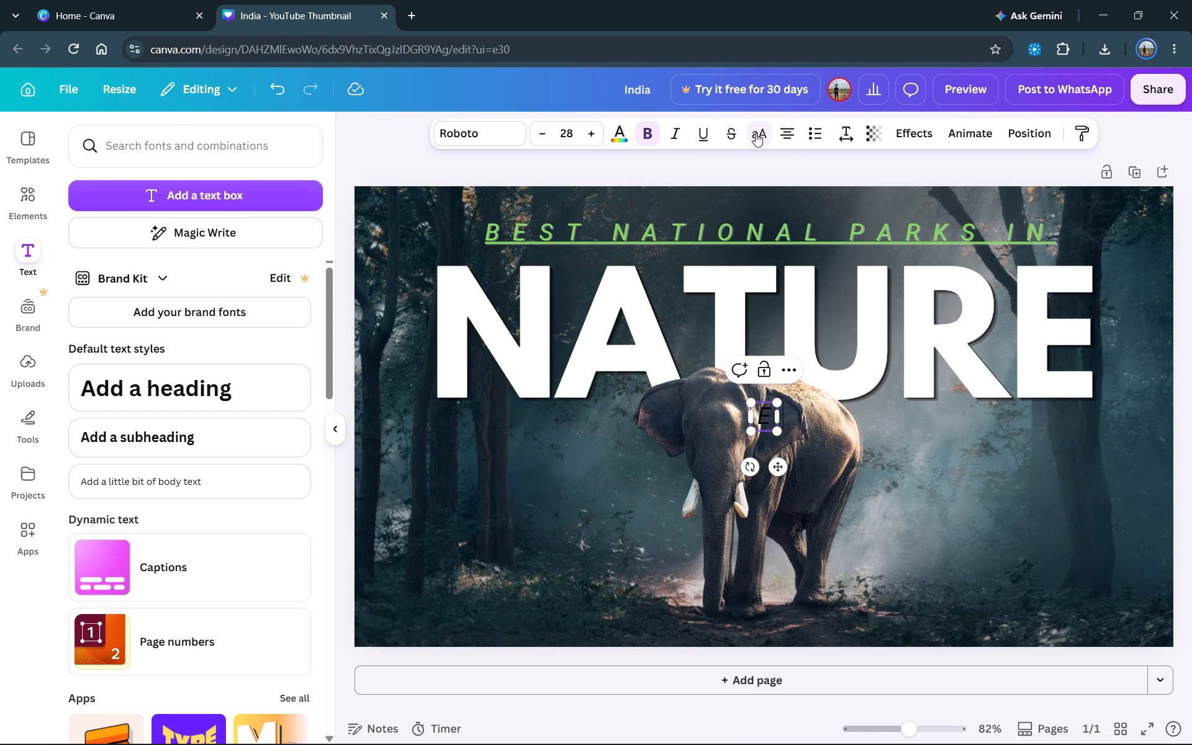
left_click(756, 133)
Open the text colour options for the new text and increase its font size to 42.
left_click(621, 125)
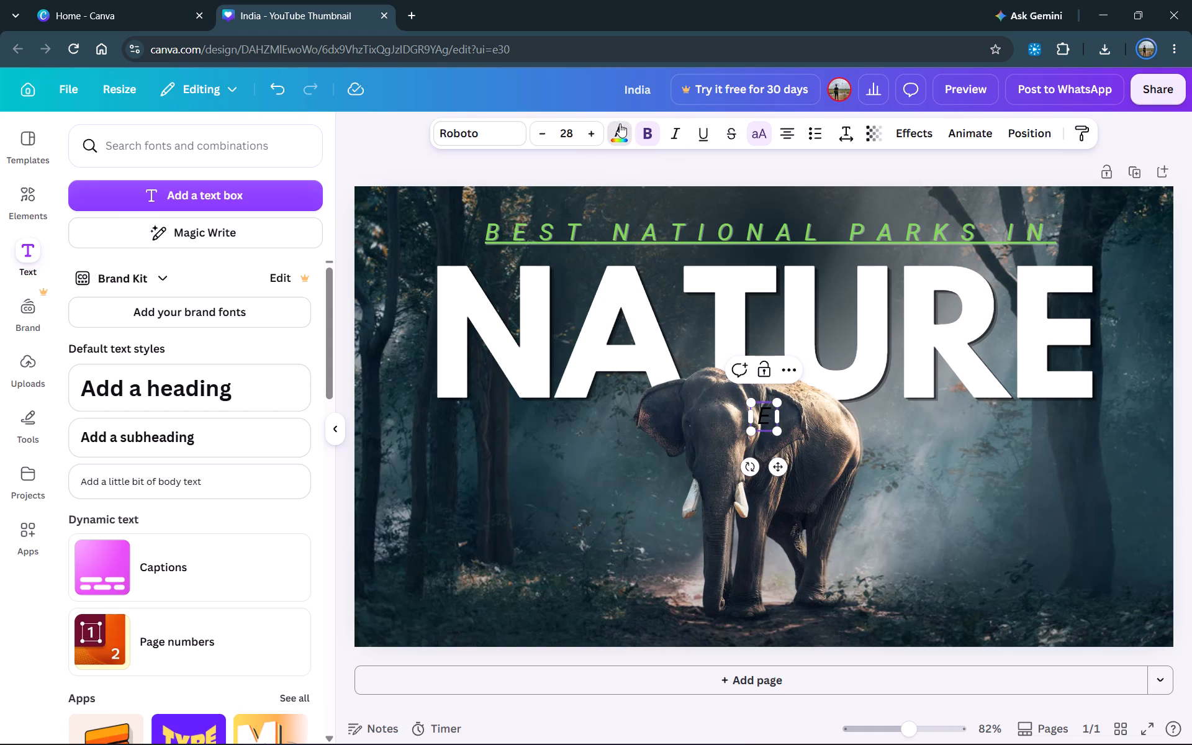
left_click(583, 128)
double_click(583, 128)
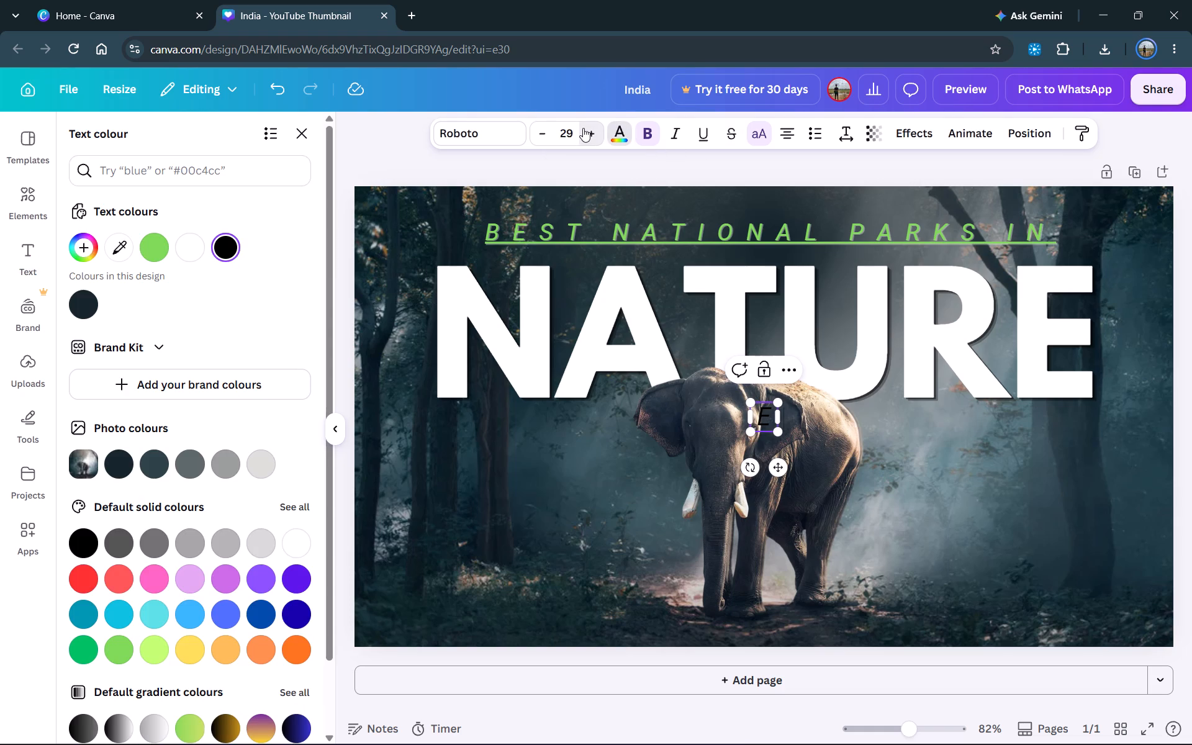
triple_click(589, 131)
triple_click(589, 131)
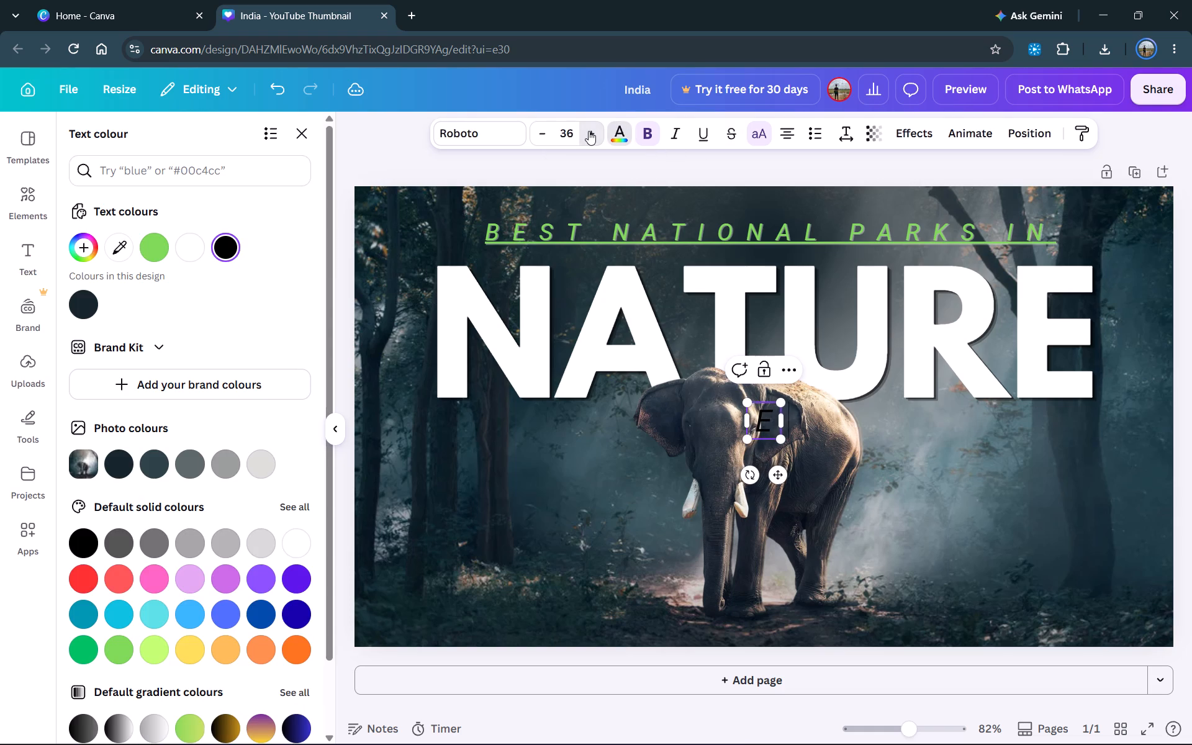
triple_click(589, 131)
double_click(592, 127)
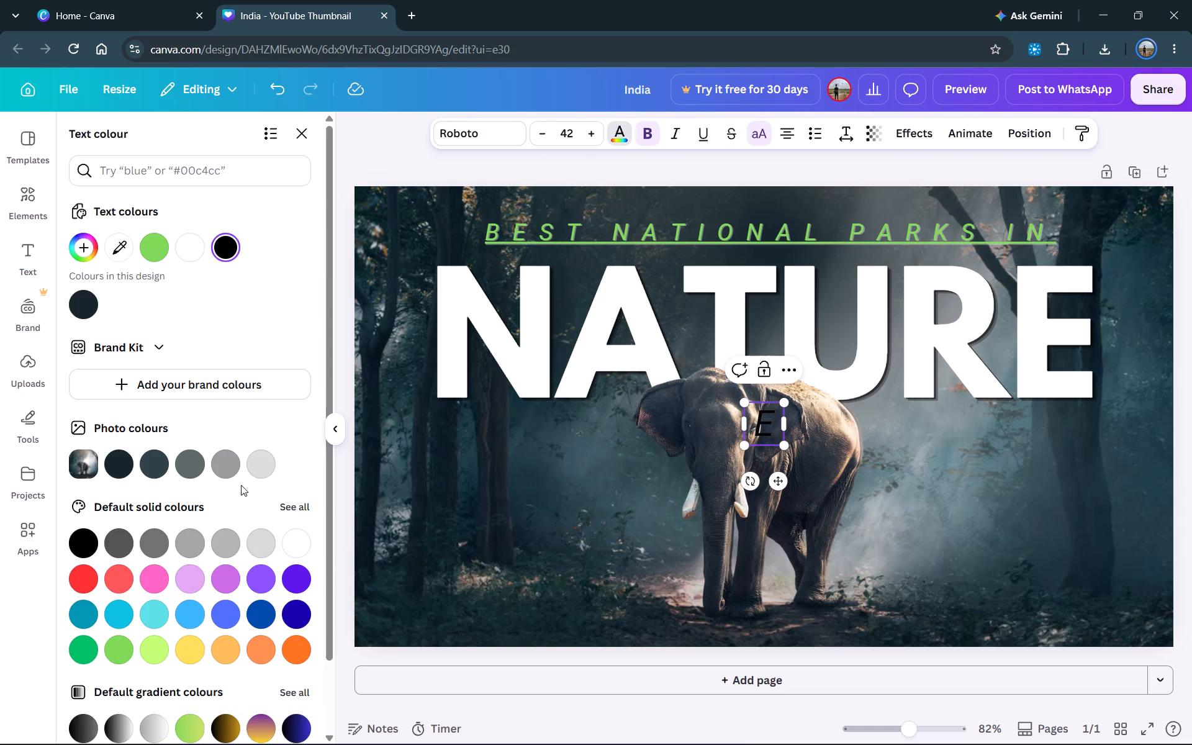
Set the new text's colour to light grey #d9d9d9 and apply the replacement of black to all matching items.
left_click(259, 467)
left_click(260, 465)
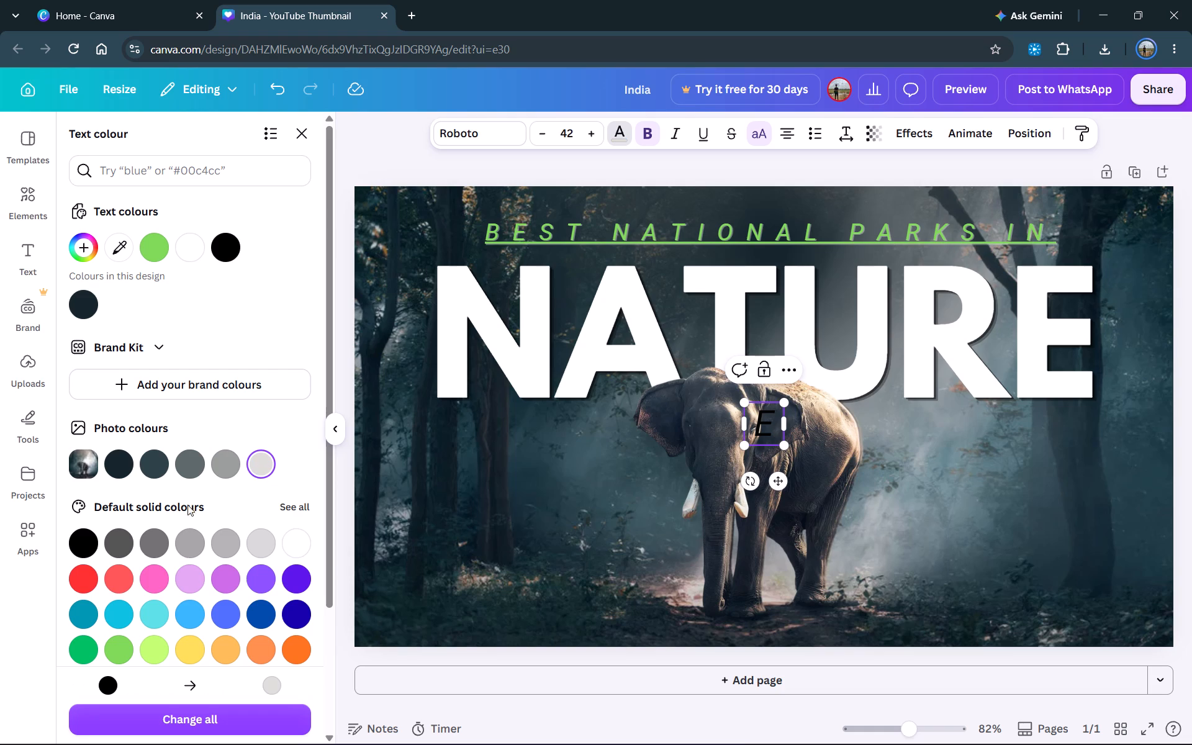
left_click_drag(222, 516, 230, 520)
left_click(234, 538)
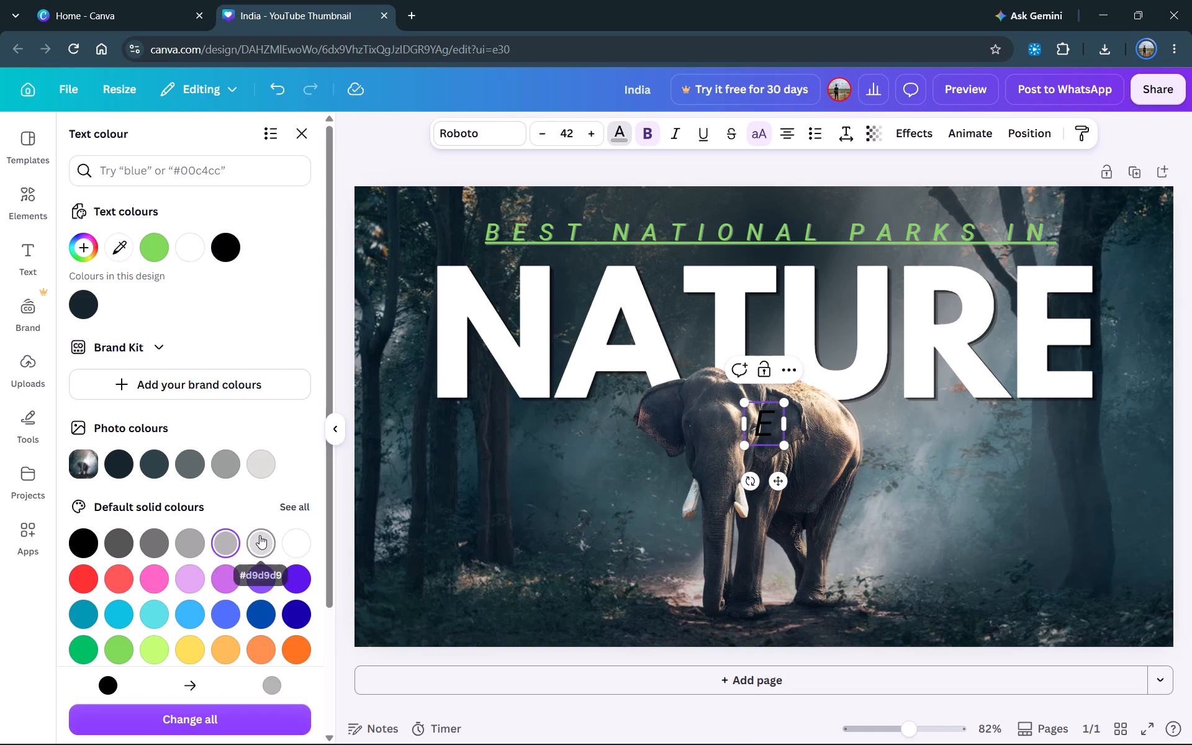
left_click(260, 535)
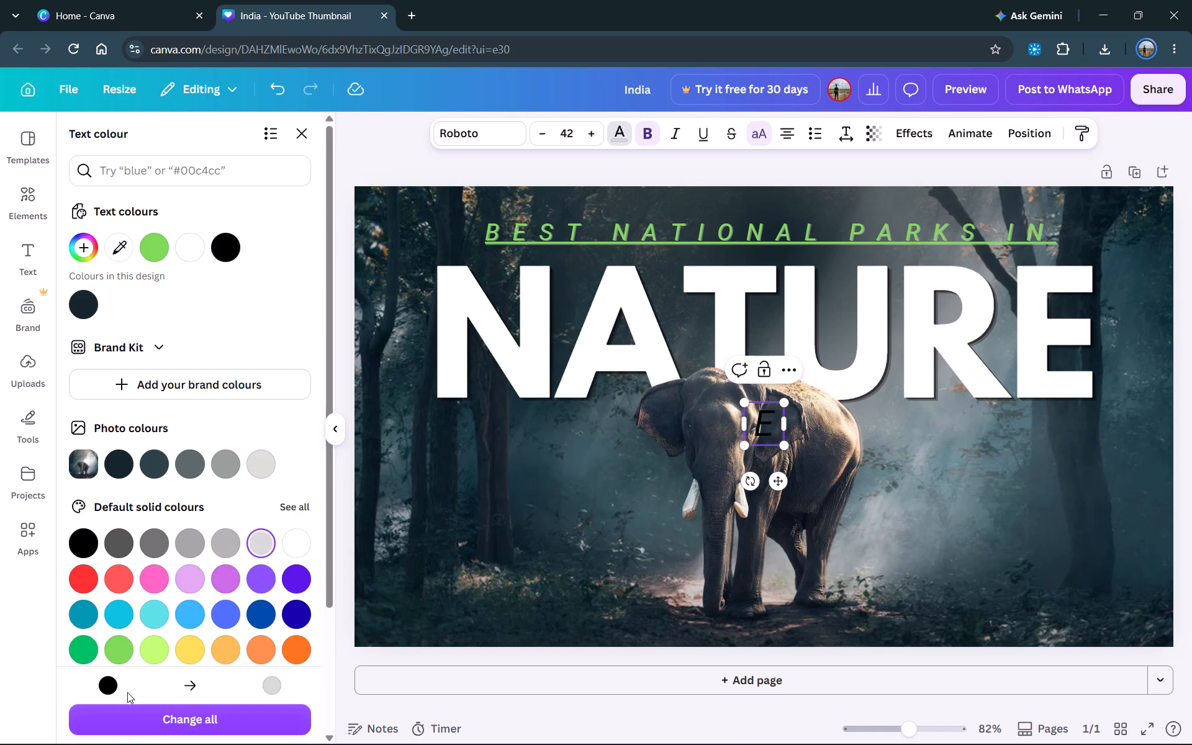
left_click(123, 729)
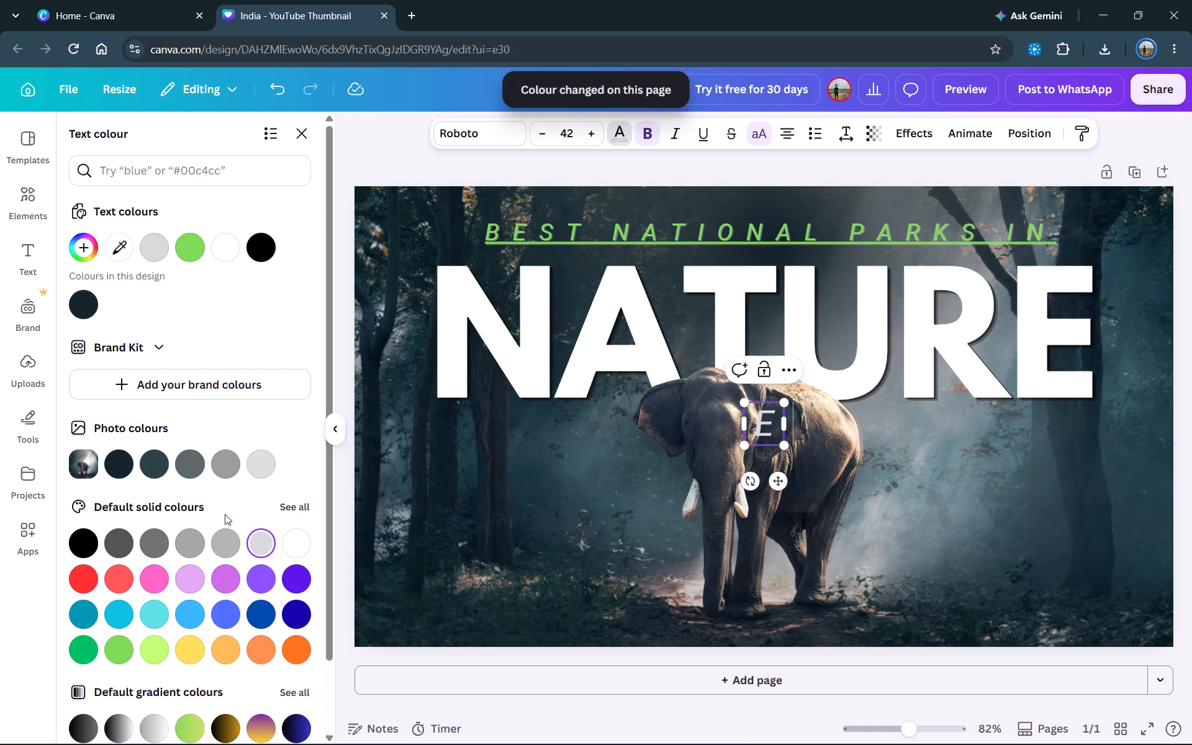
Complete the new text as "ELEPHANTS" and reduce its font size to 36.
left_click(775, 427)
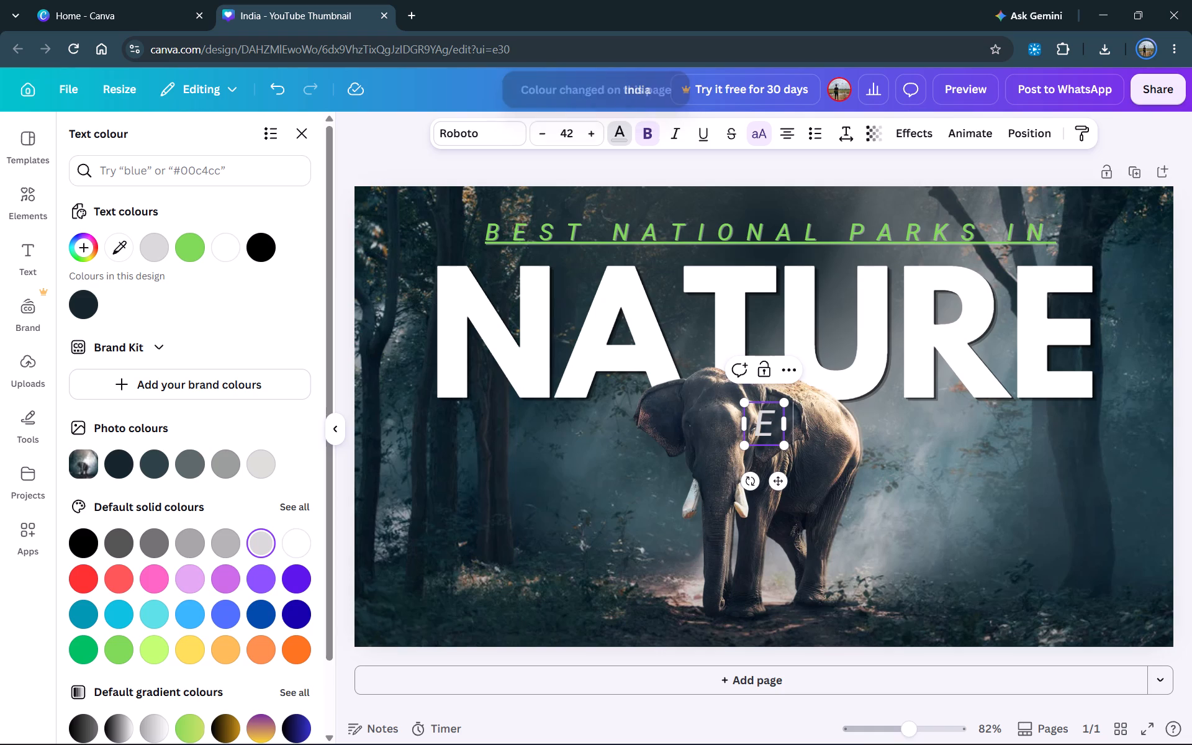
key("l")
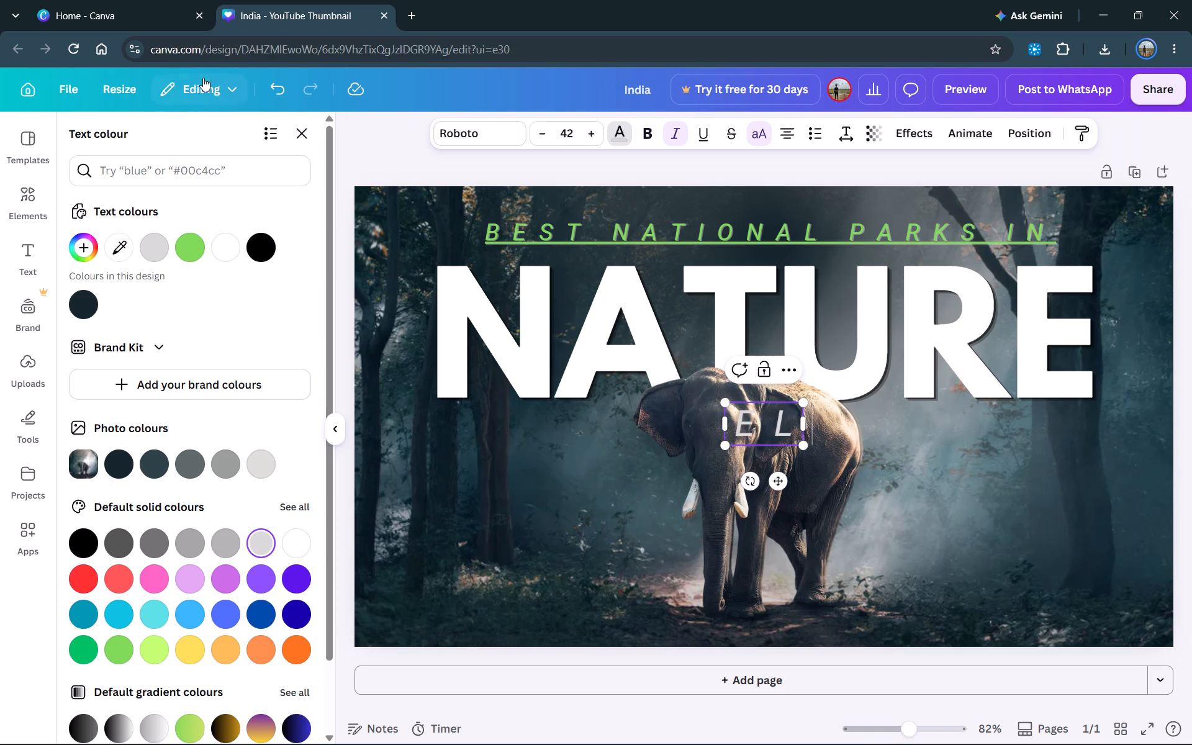
triple_click(541, 132)
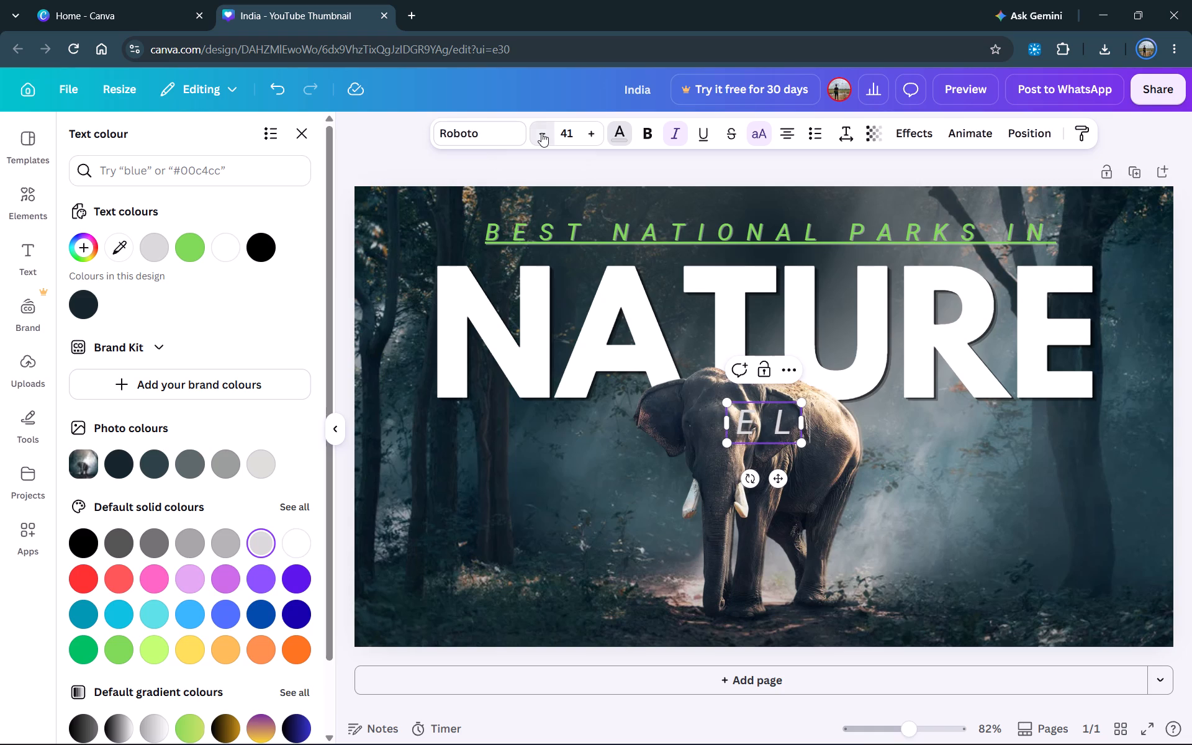
triple_click(541, 134)
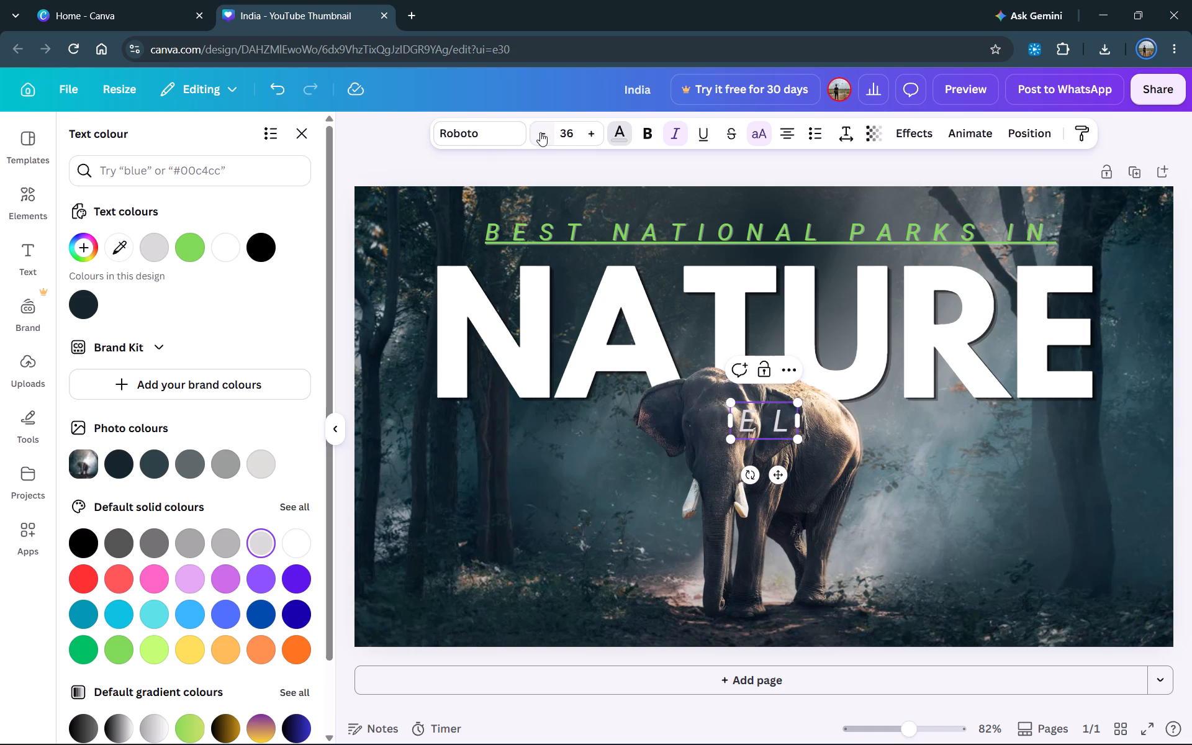
key("e")
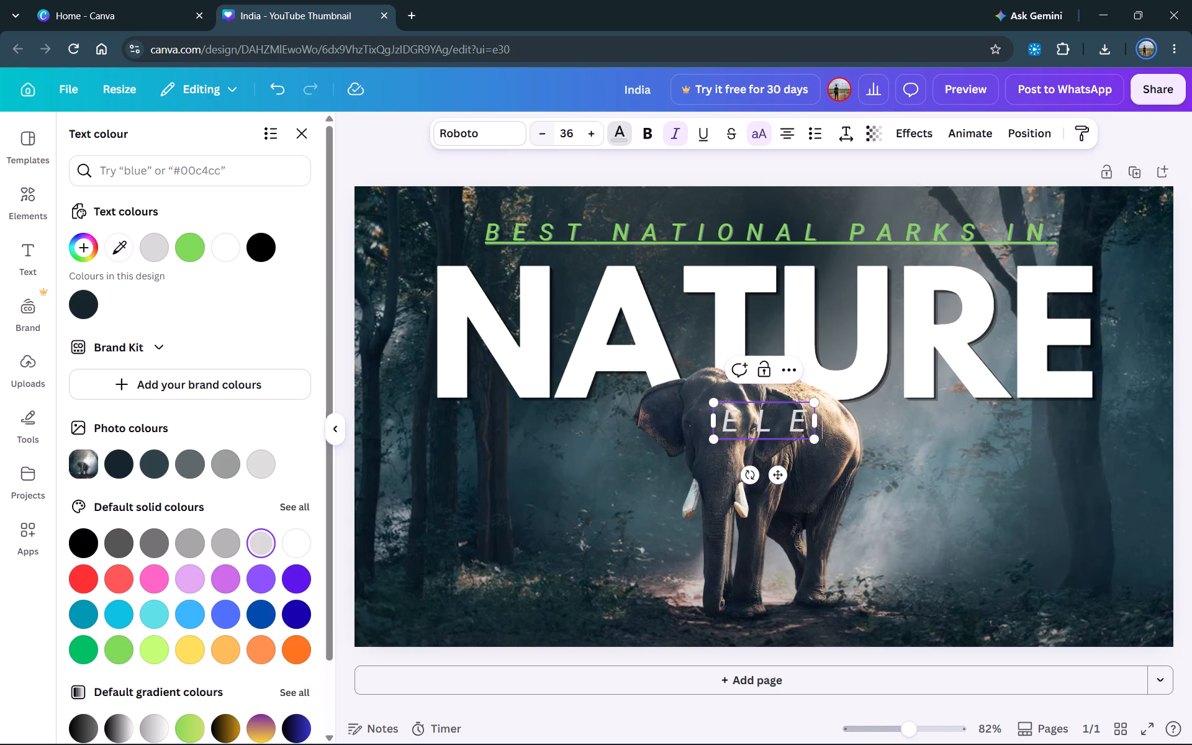
type("PH")
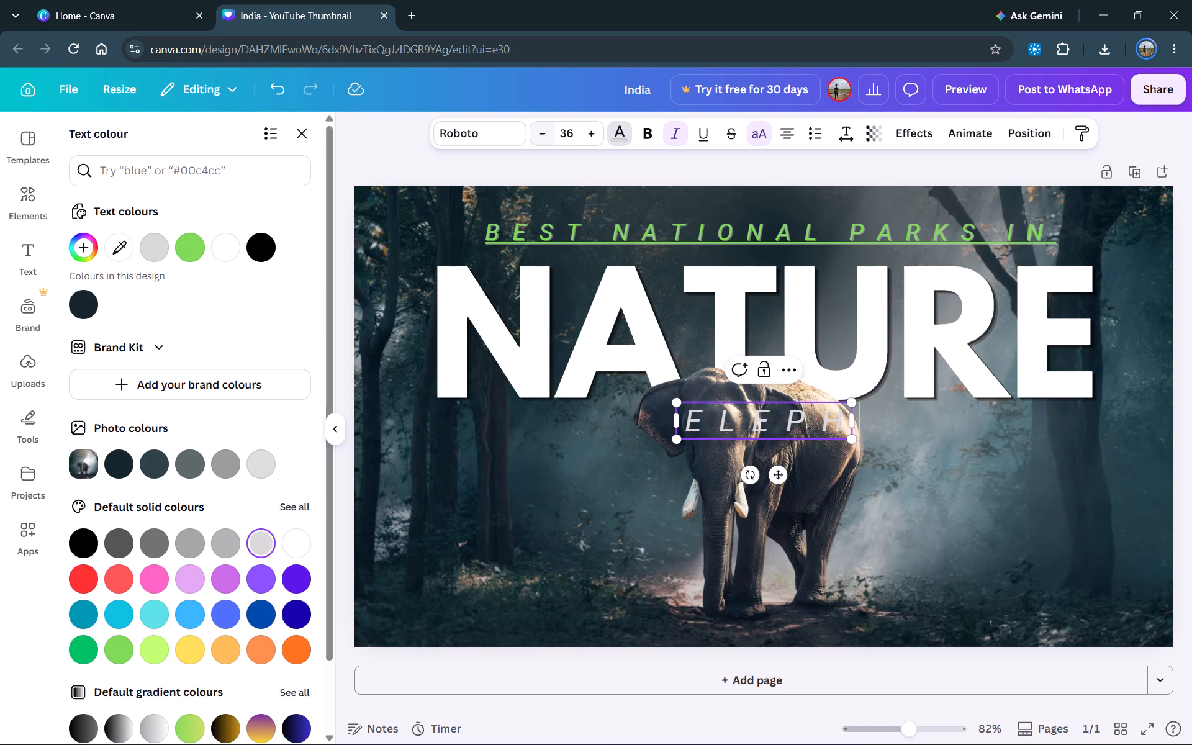
type("ANT")
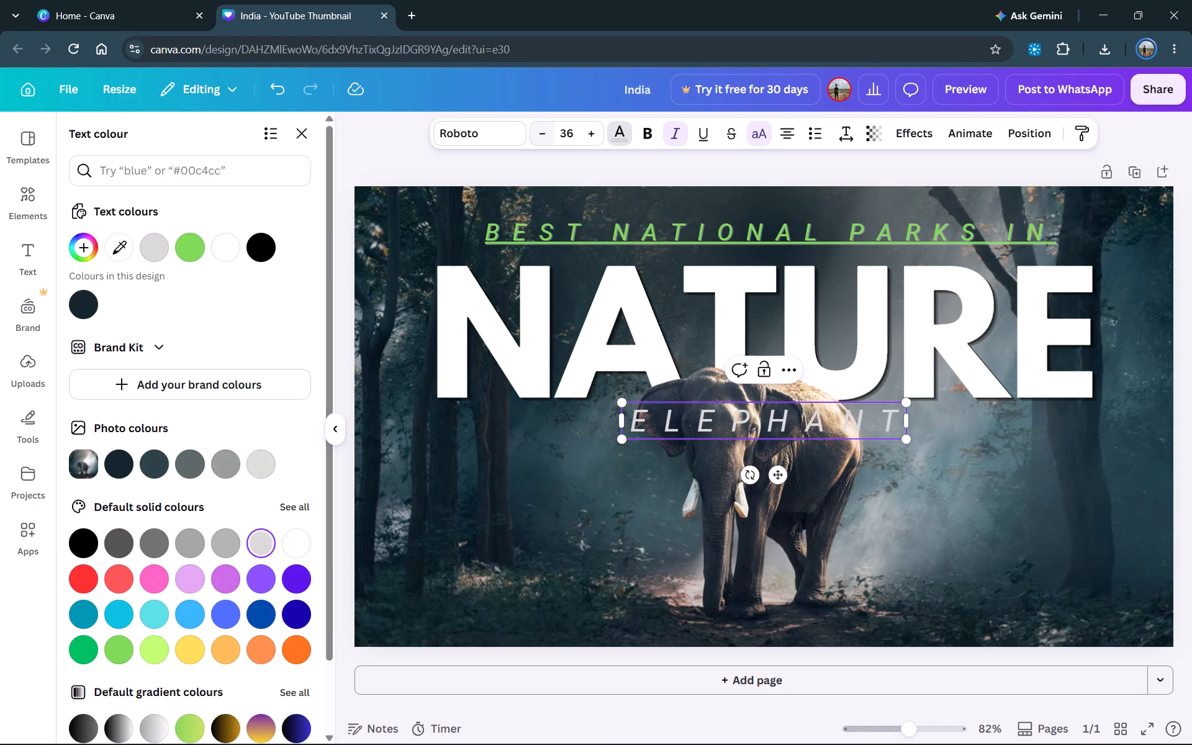
key("s")
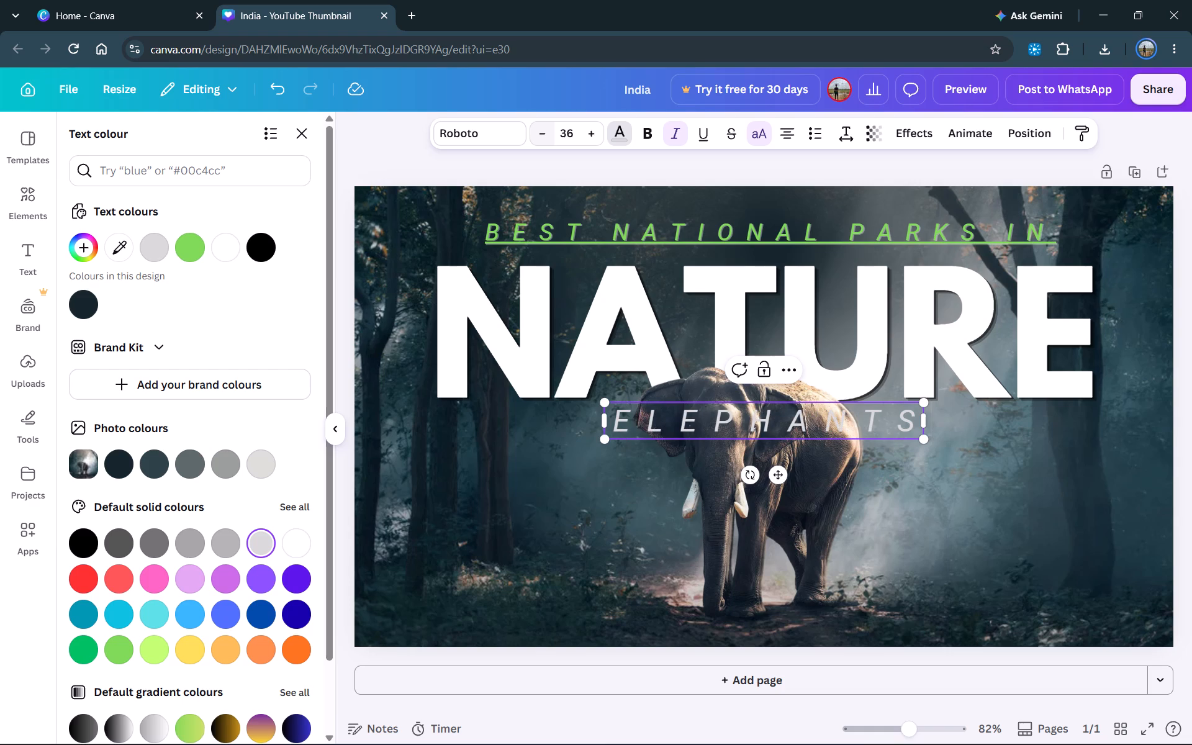
Select the elephant image and shift it slightly downward.
left_click(745, 491)
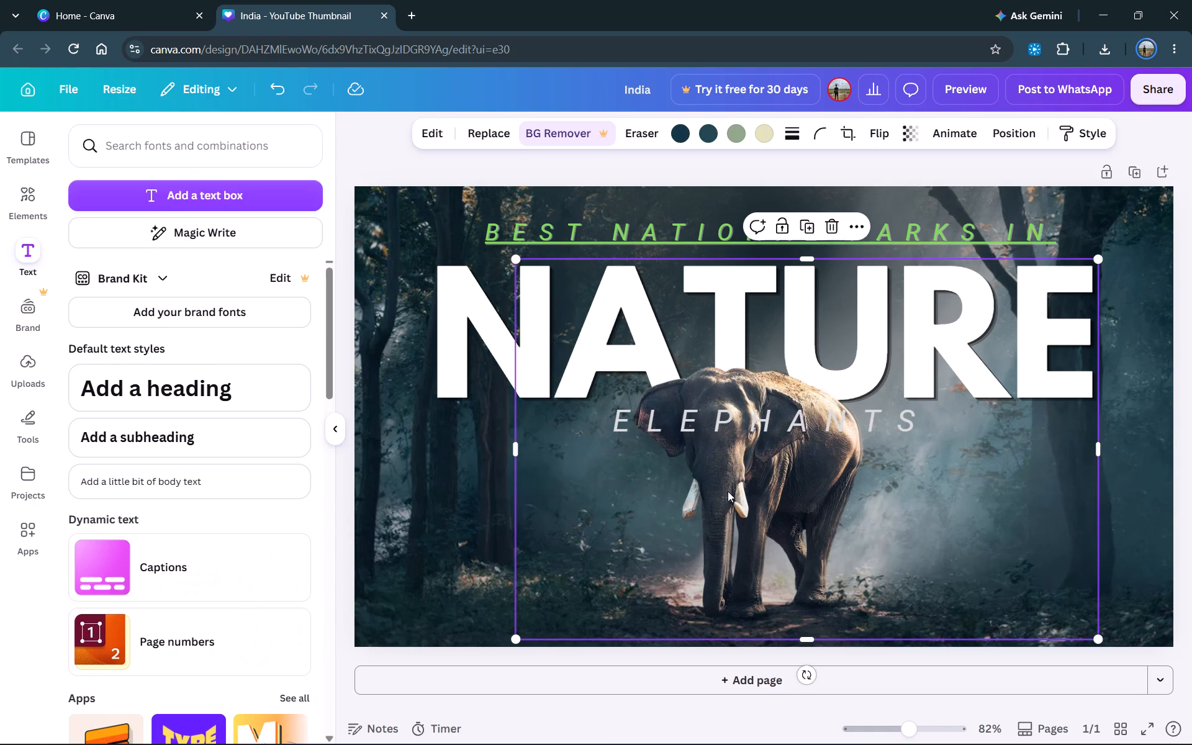
left_click(724, 490)
left_click(723, 467)
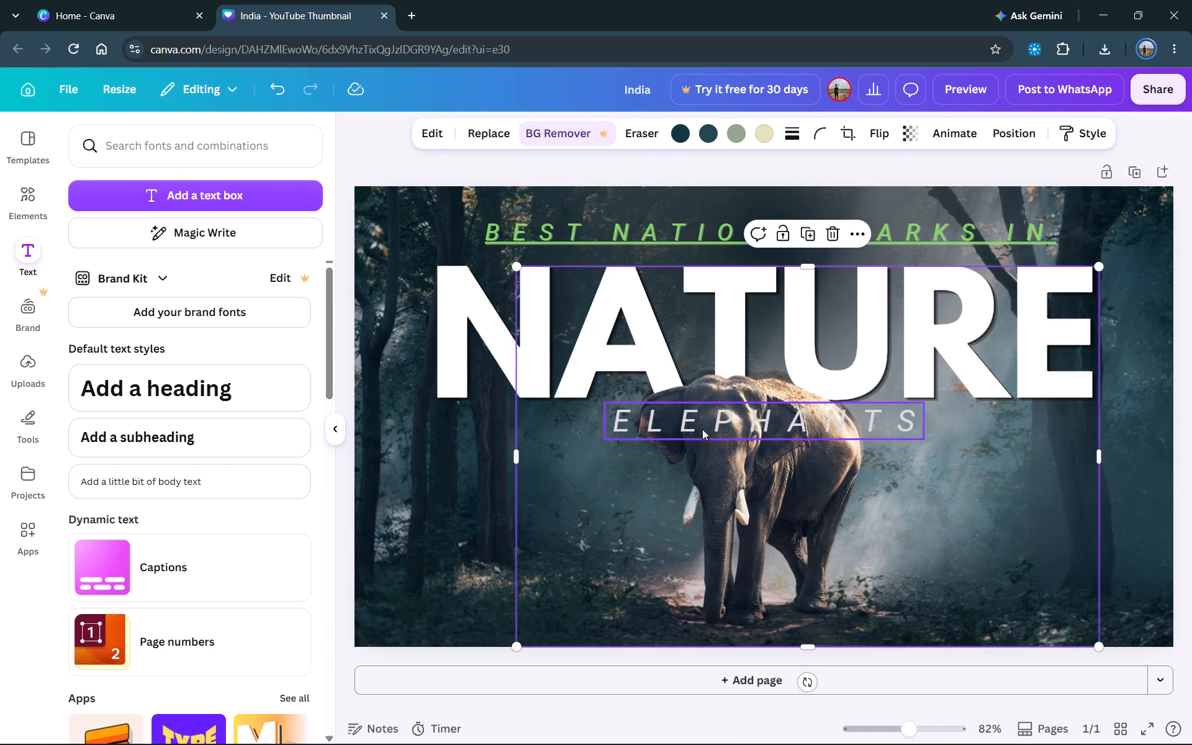
Move the "ELEPHANTS" text to the empty area left of the elephant's trunk, below the "NATURE" title.
left_click_drag(700, 422, 466, 528)
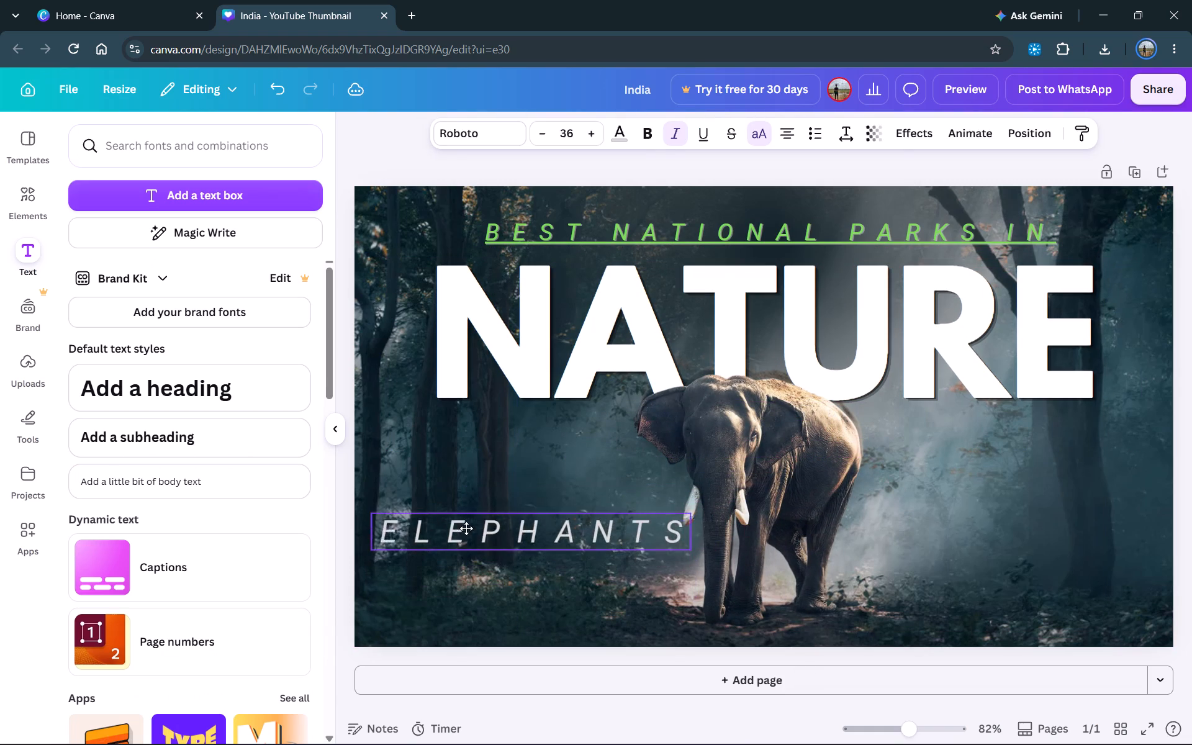
left_click_drag(466, 528, 461, 498)
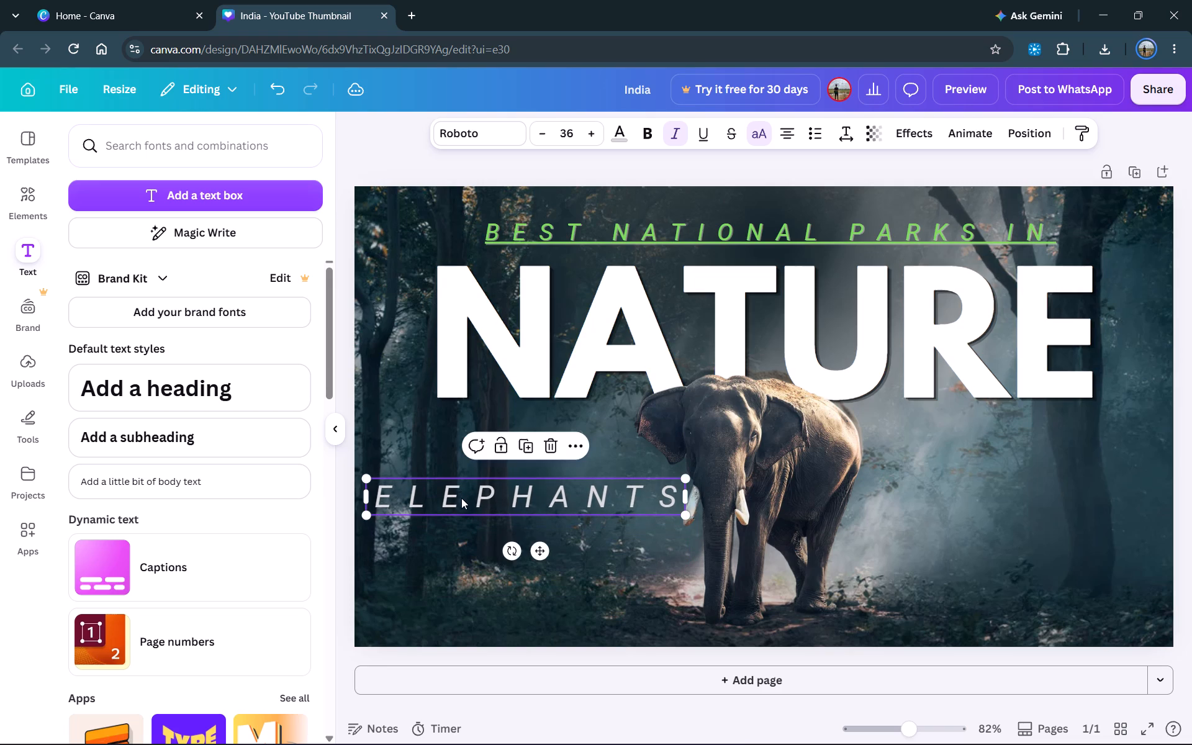
Shrink the "ELEPHANTS" text to a font size of 29.2.
left_click_drag(687, 481, 669, 479)
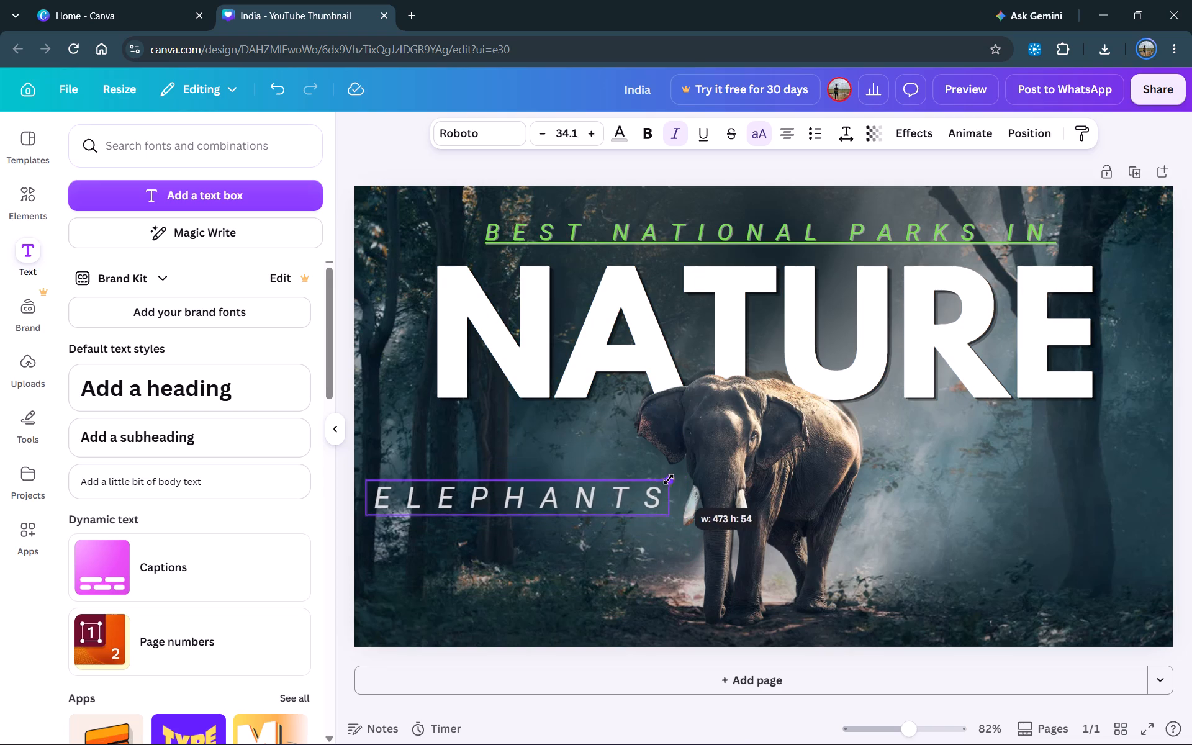
left_click_drag(669, 479, 652, 477)
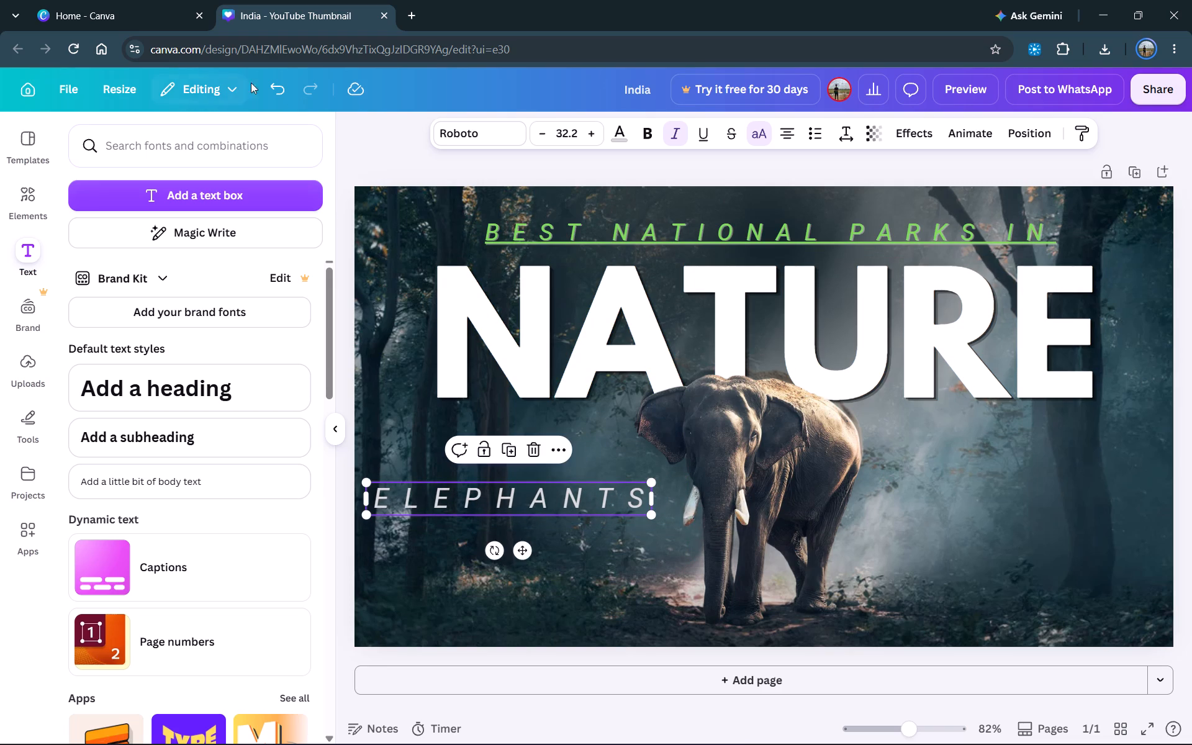
triple_click(542, 134)
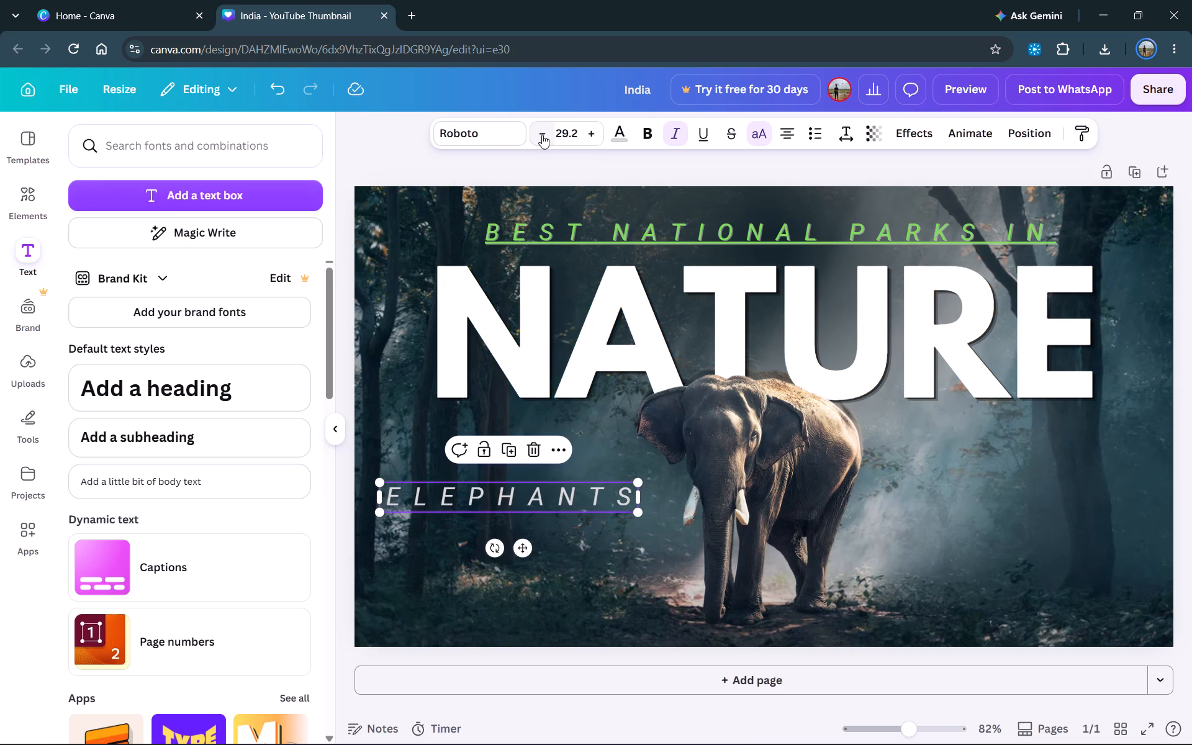
Reduce the letter spacing of the "ELEPHANTS" text to 230.
left_click(851, 135)
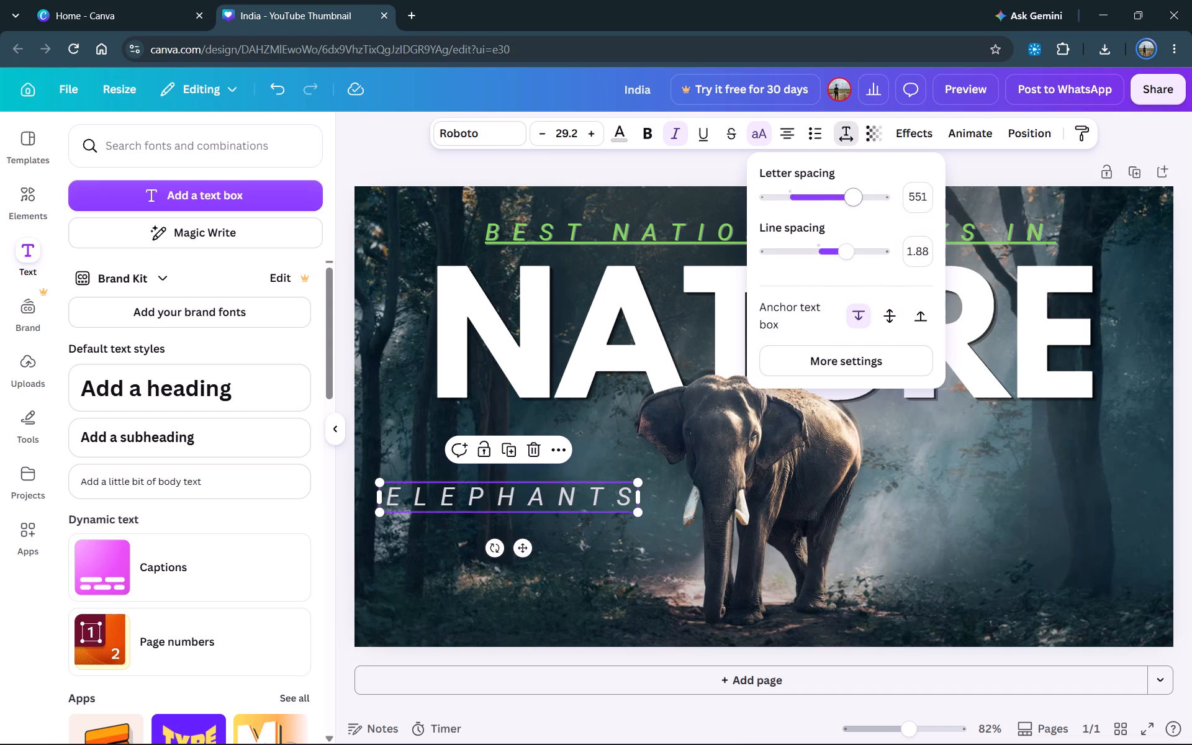
left_click_drag(851, 201, 816, 205)
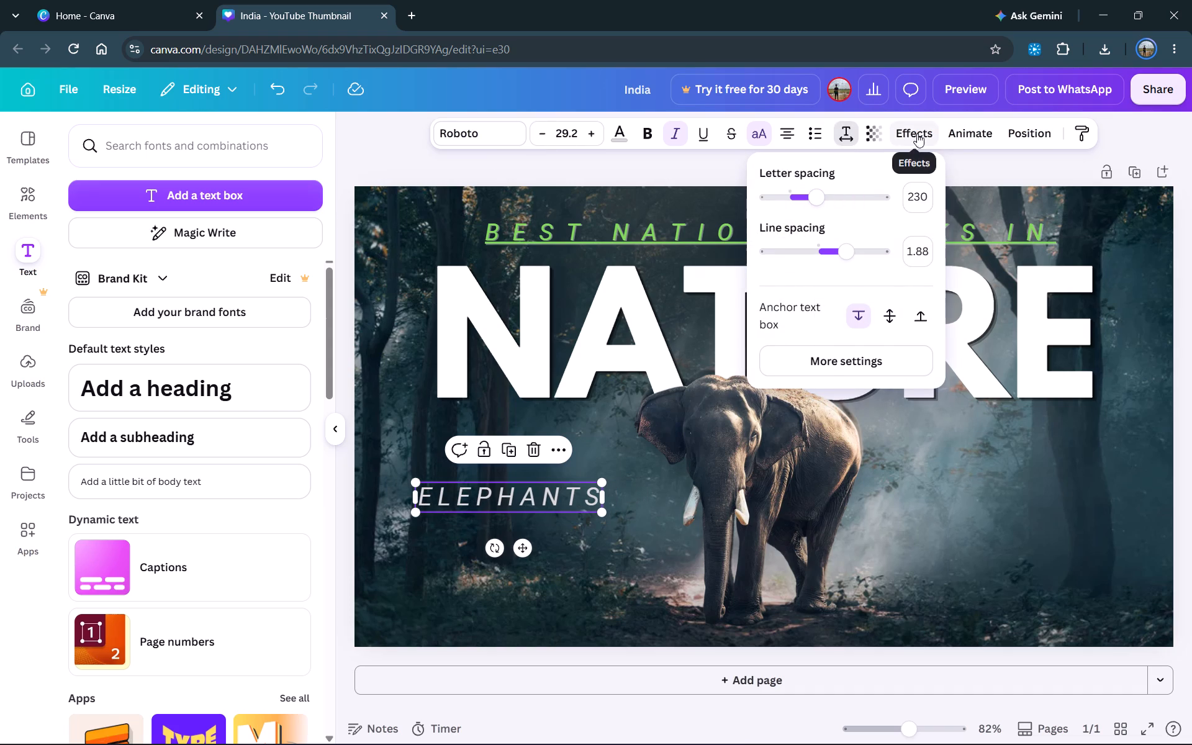
left_click(979, 117)
left_click(966, 133)
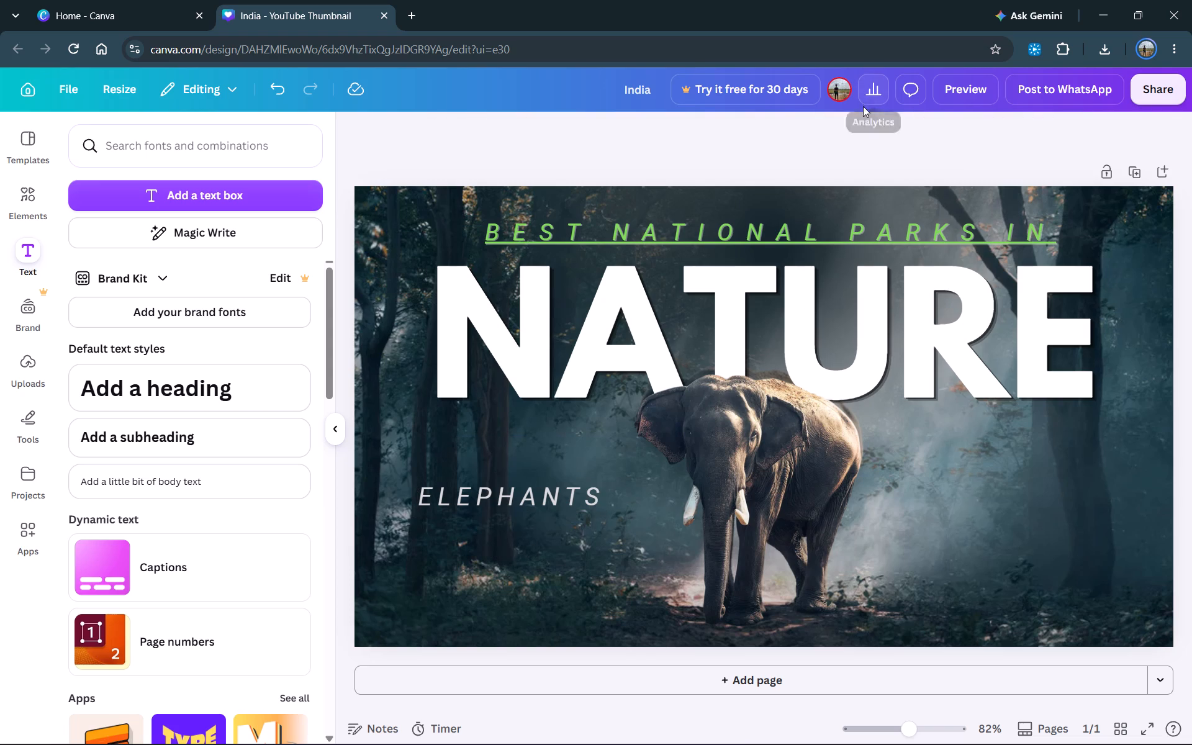
Preview the thumbnail design and return to editing.
left_click(955, 88)
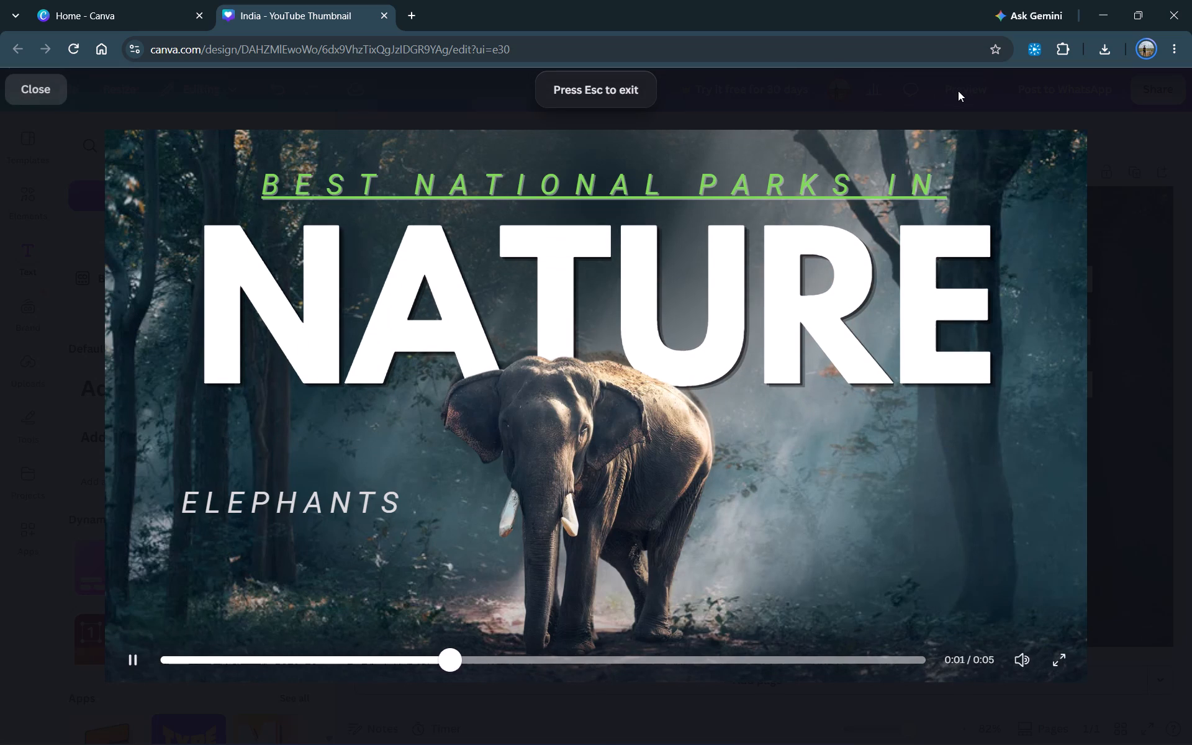
left_click(29, 97)
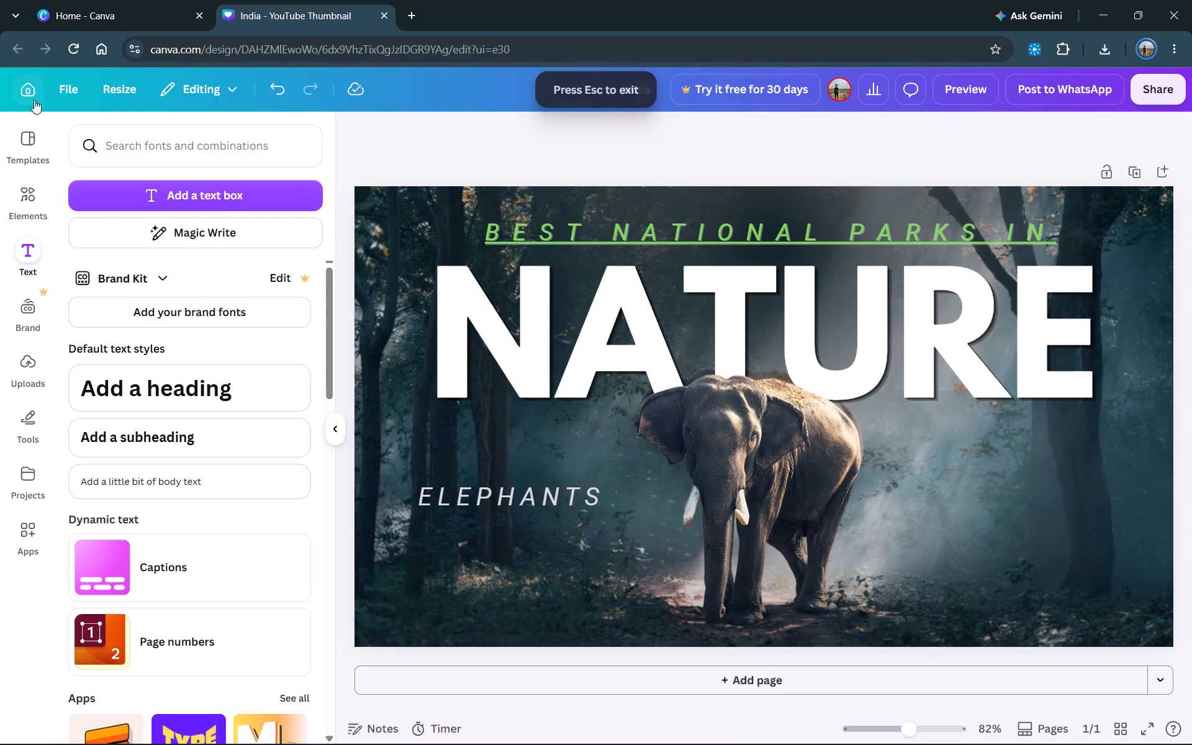
Change the colour of the "BEST NATIONAL PARKS IN" text to light grey from the default solid colours.
left_click(560, 227)
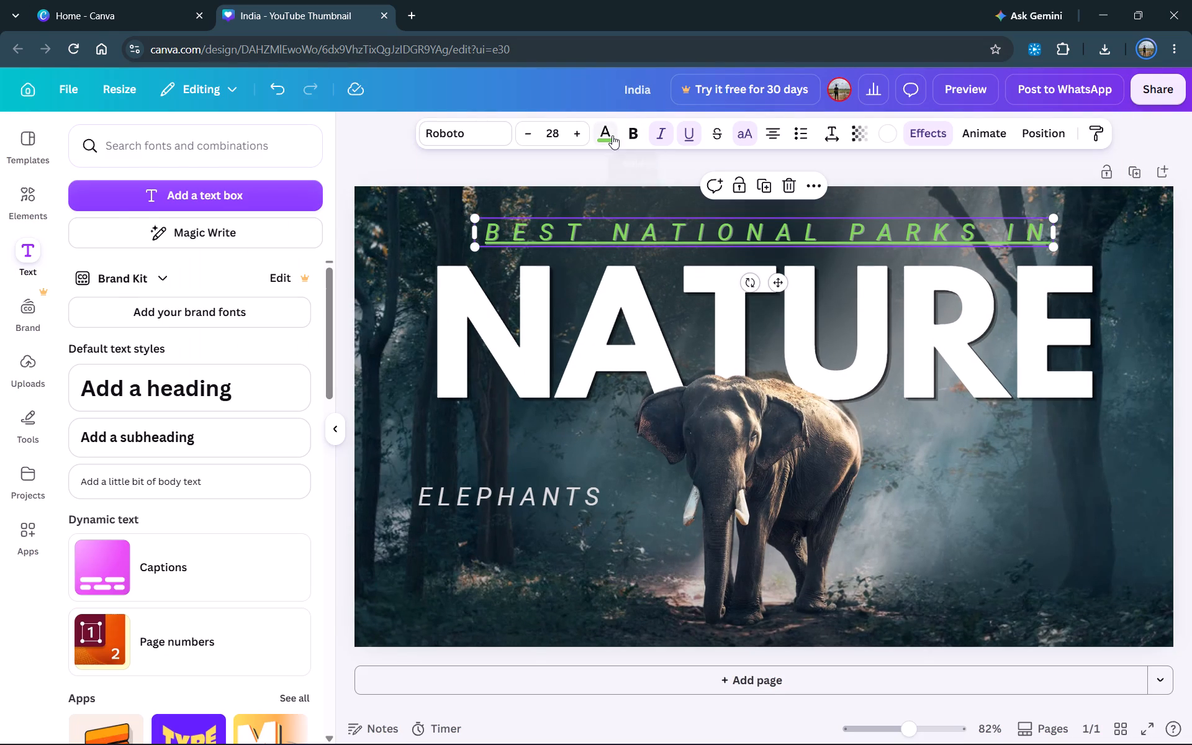
left_click(612, 135)
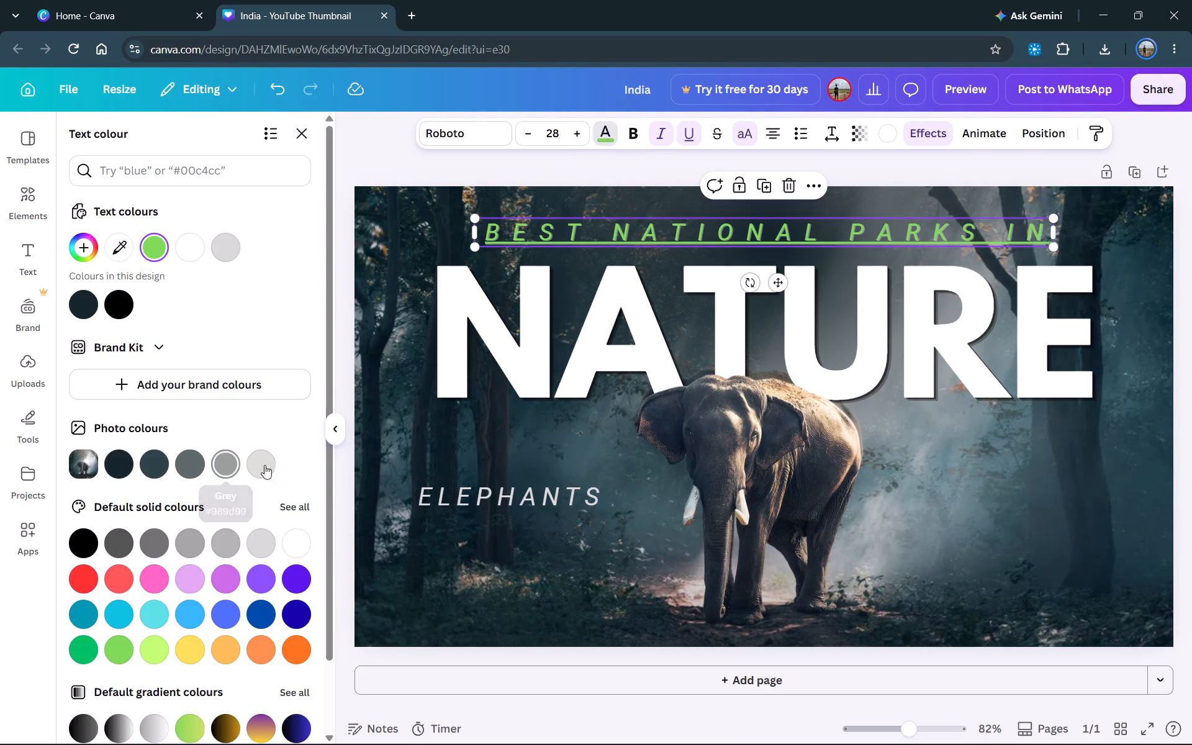
left_click(248, 531)
left_click(256, 540)
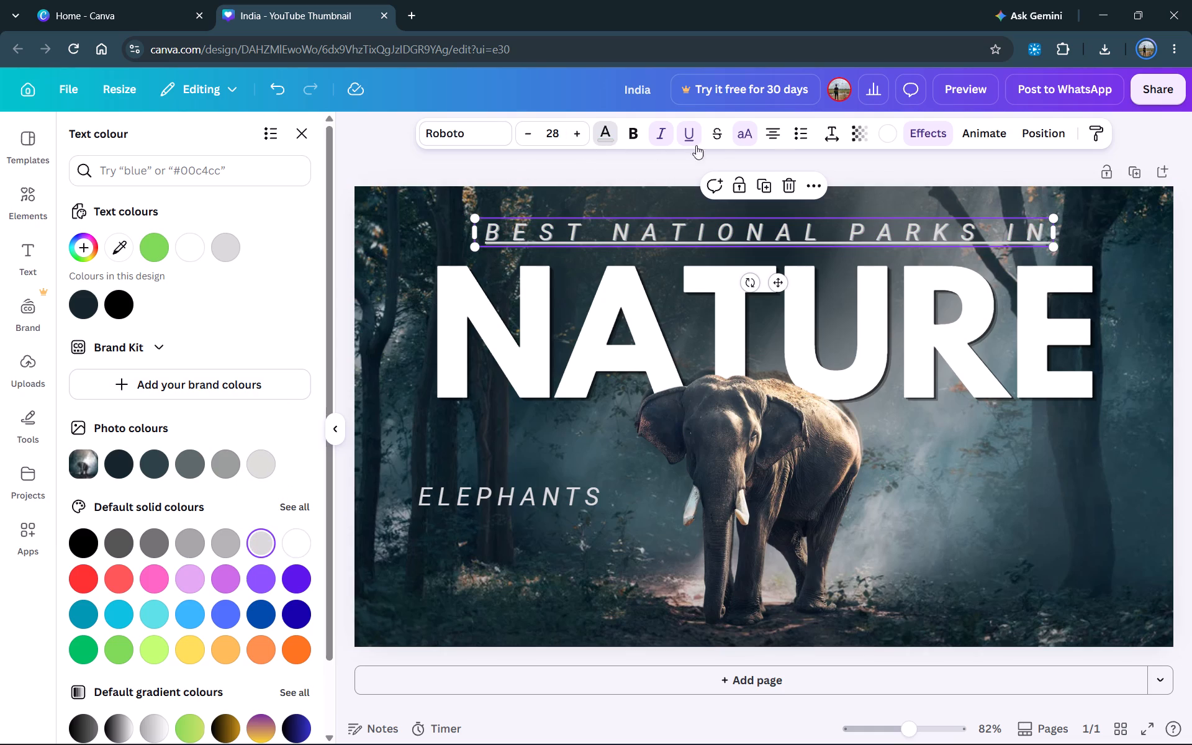
Set the "BEST NATIONAL PARKS IN" text's letter spacing to 351 and line spacing to 1.27.
left_click(825, 139)
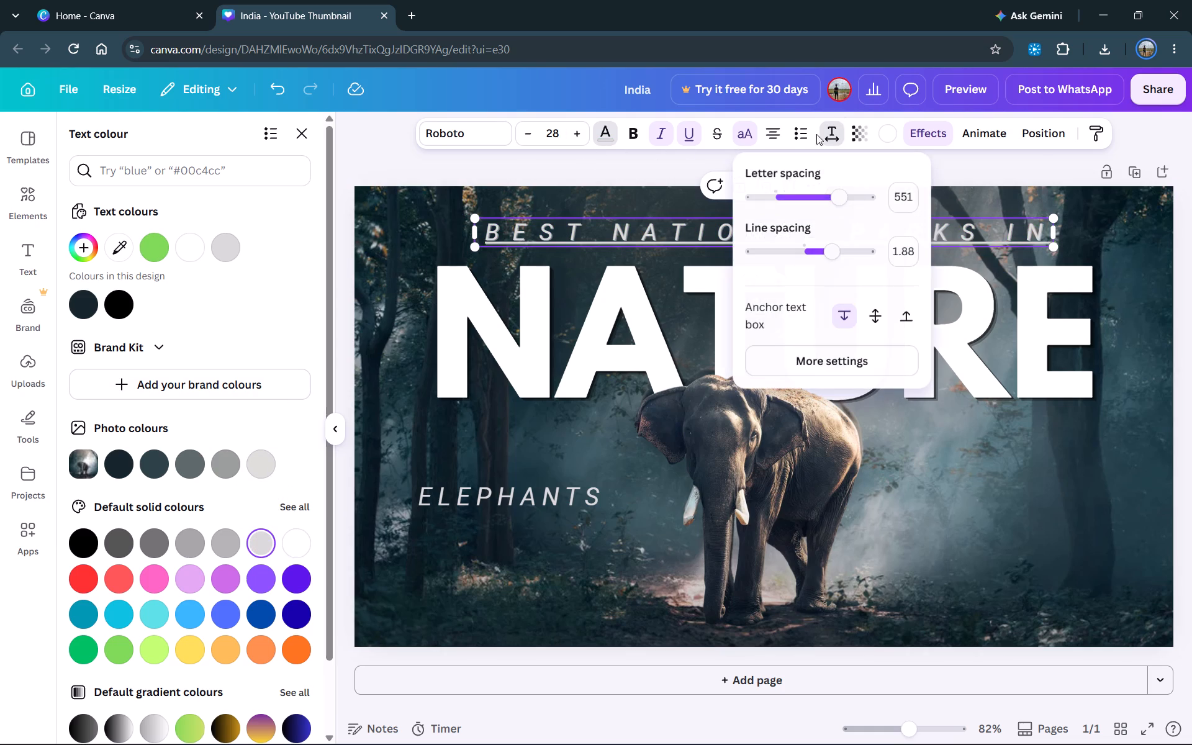
left_click_drag(839, 194, 805, 216)
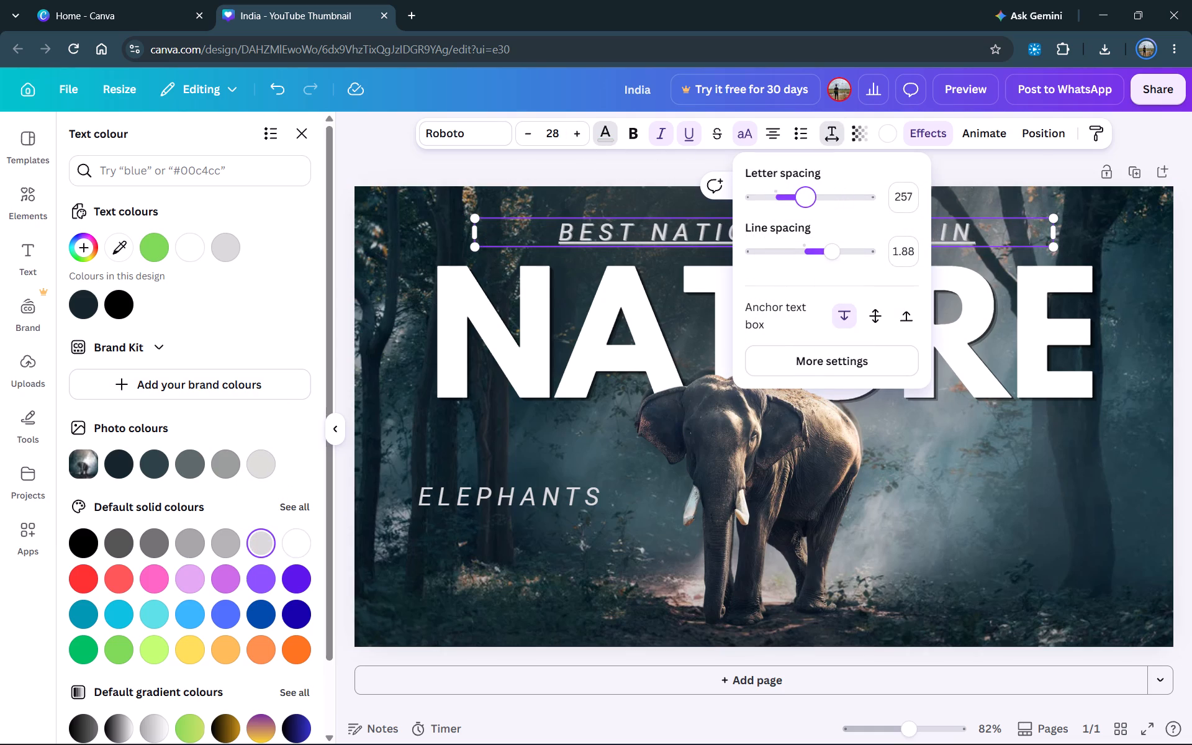
left_click_drag(805, 216, 816, 210)
left_click_drag(833, 256, 801, 265)
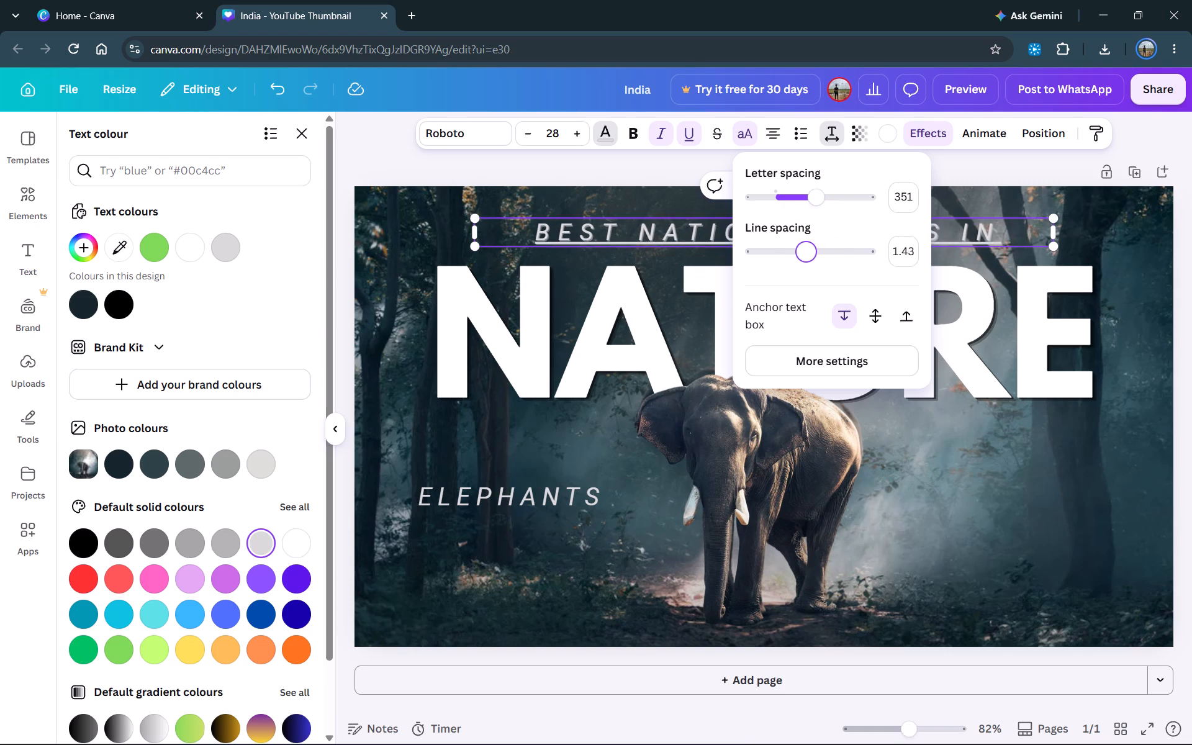
left_click_drag(801, 265, 797, 265)
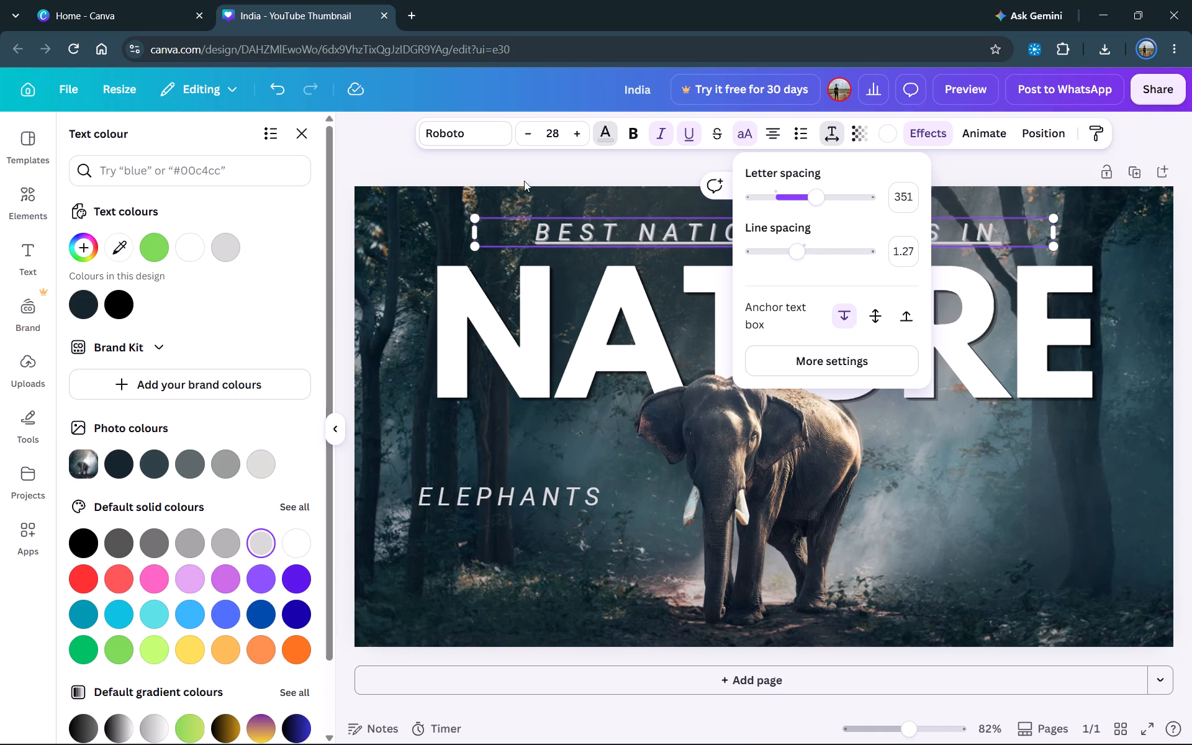
Make the "BEST NATIONAL PARKS IN" text bold.
left_click(644, 132)
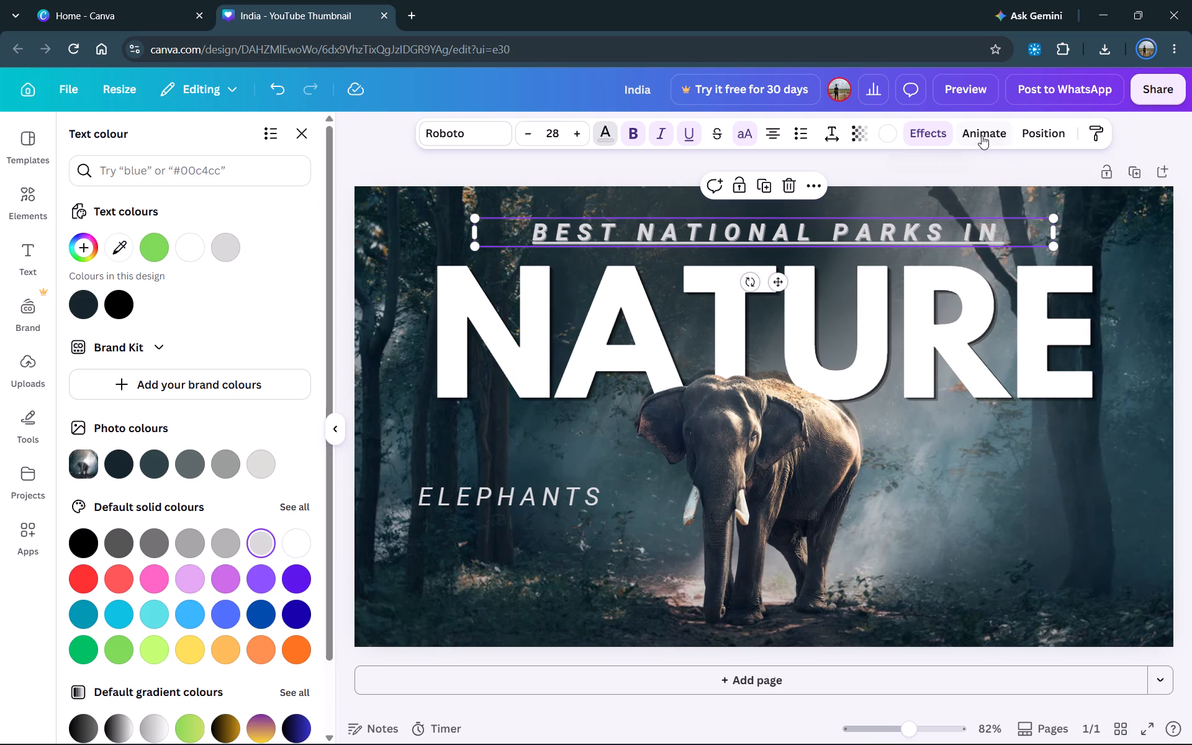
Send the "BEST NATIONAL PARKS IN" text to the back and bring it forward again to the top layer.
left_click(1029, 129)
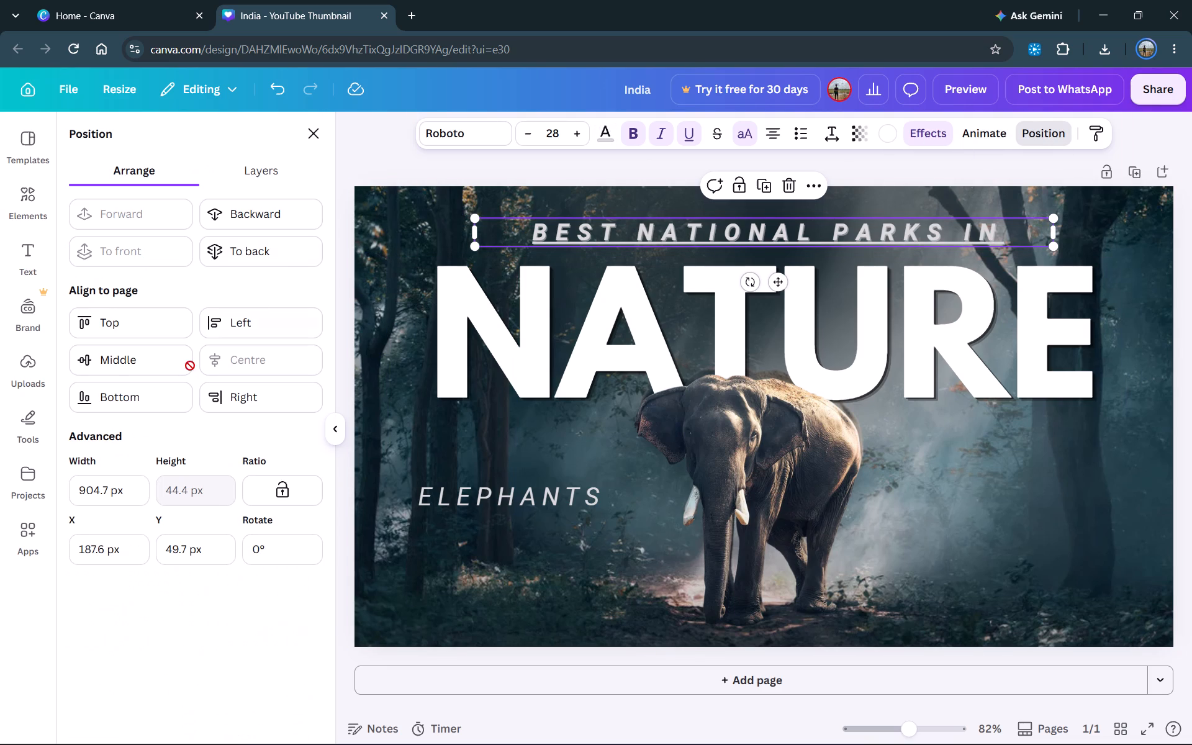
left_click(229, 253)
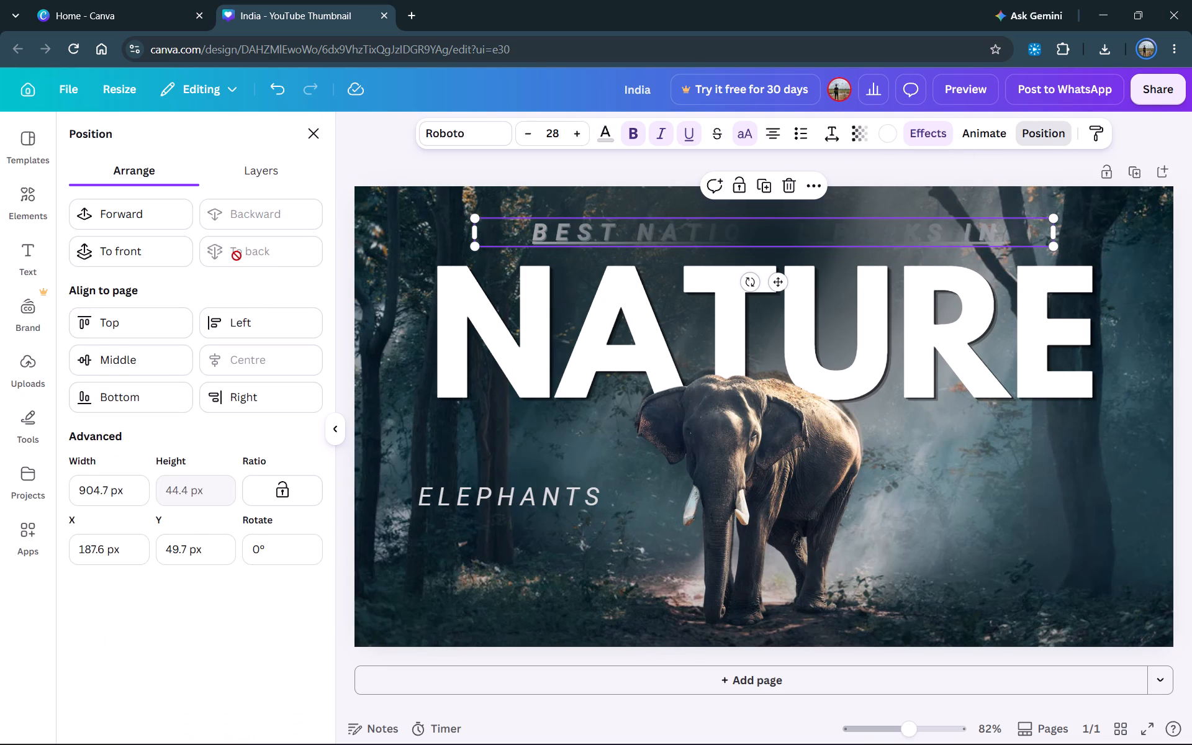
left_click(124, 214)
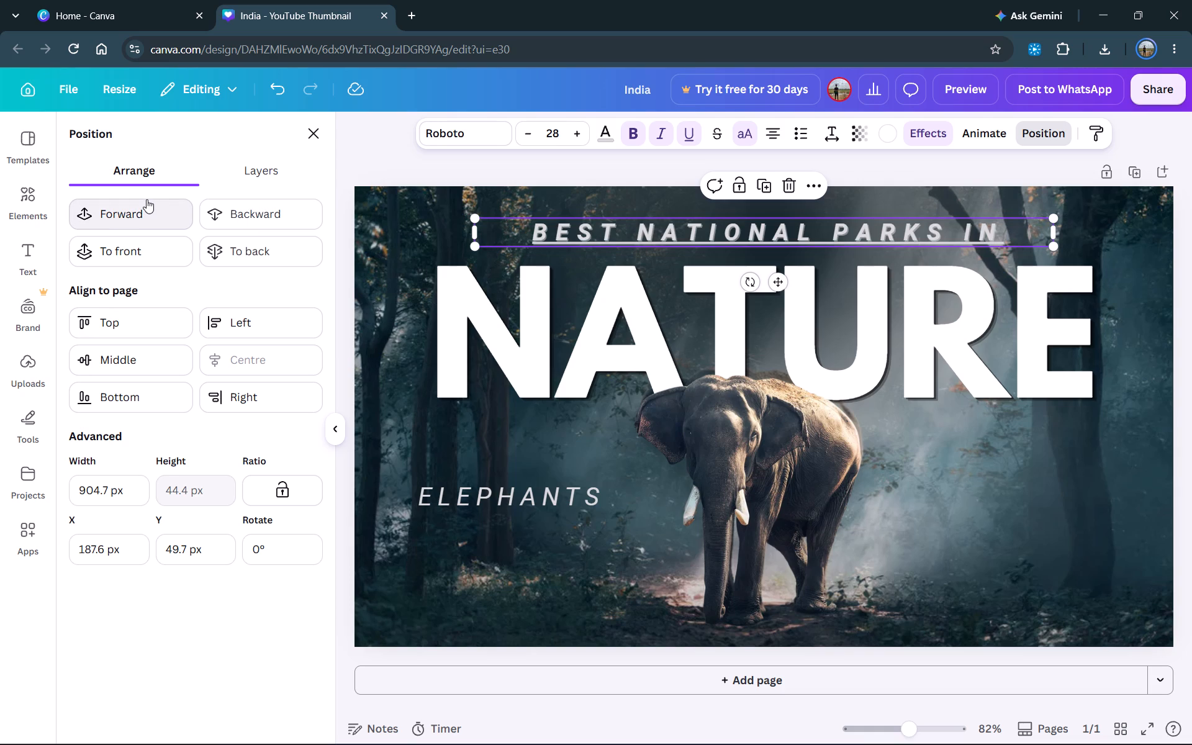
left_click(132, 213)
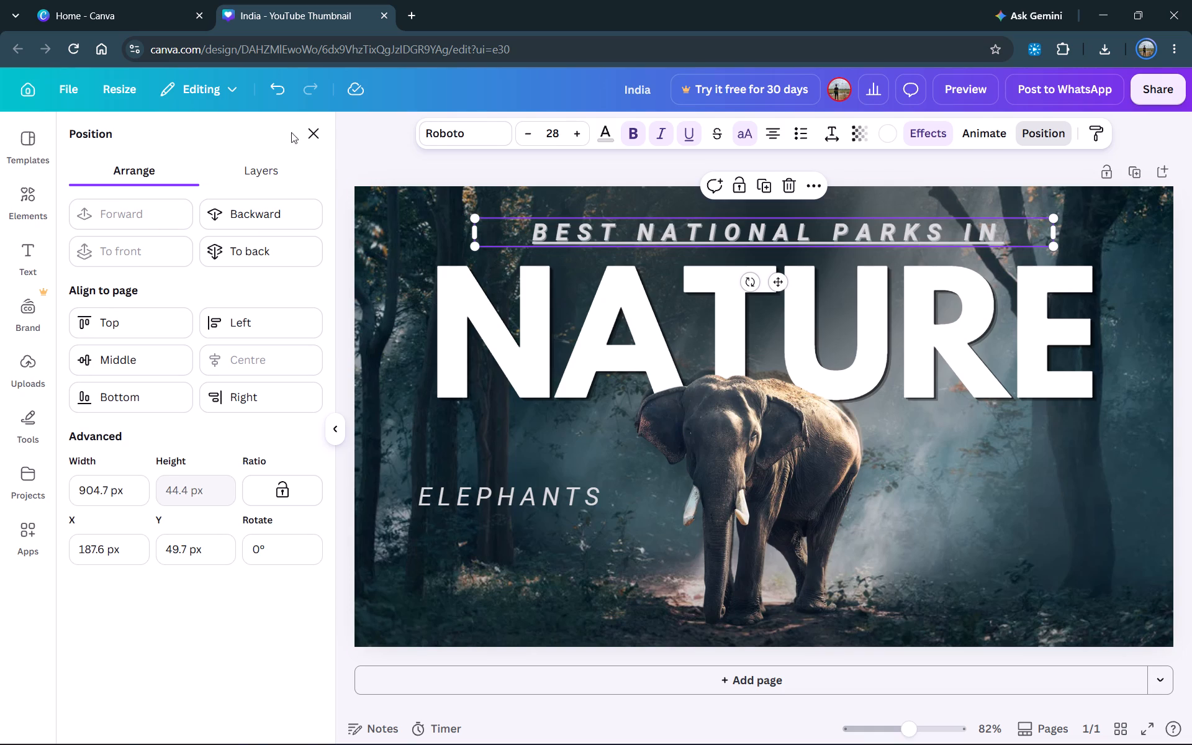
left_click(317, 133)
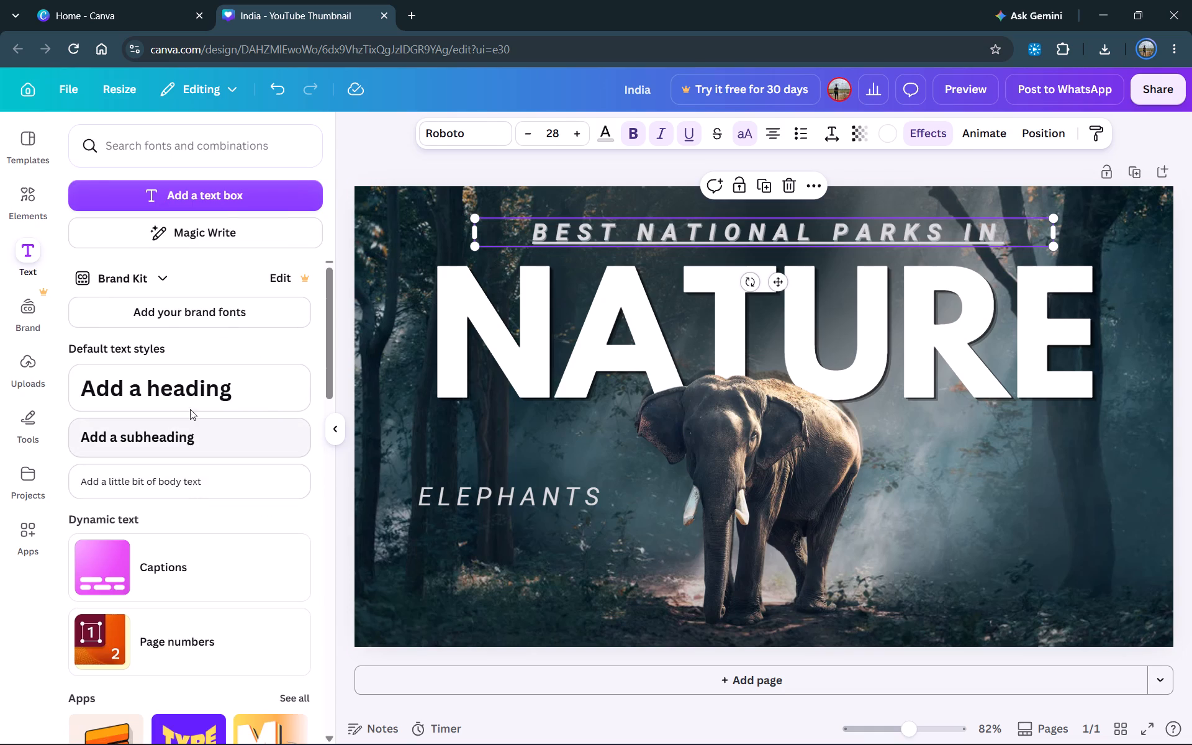
Move the "ELEPHANTS" text slightly up, closer to the "NATURE" title.
left_click_drag(456, 491, 454, 455)
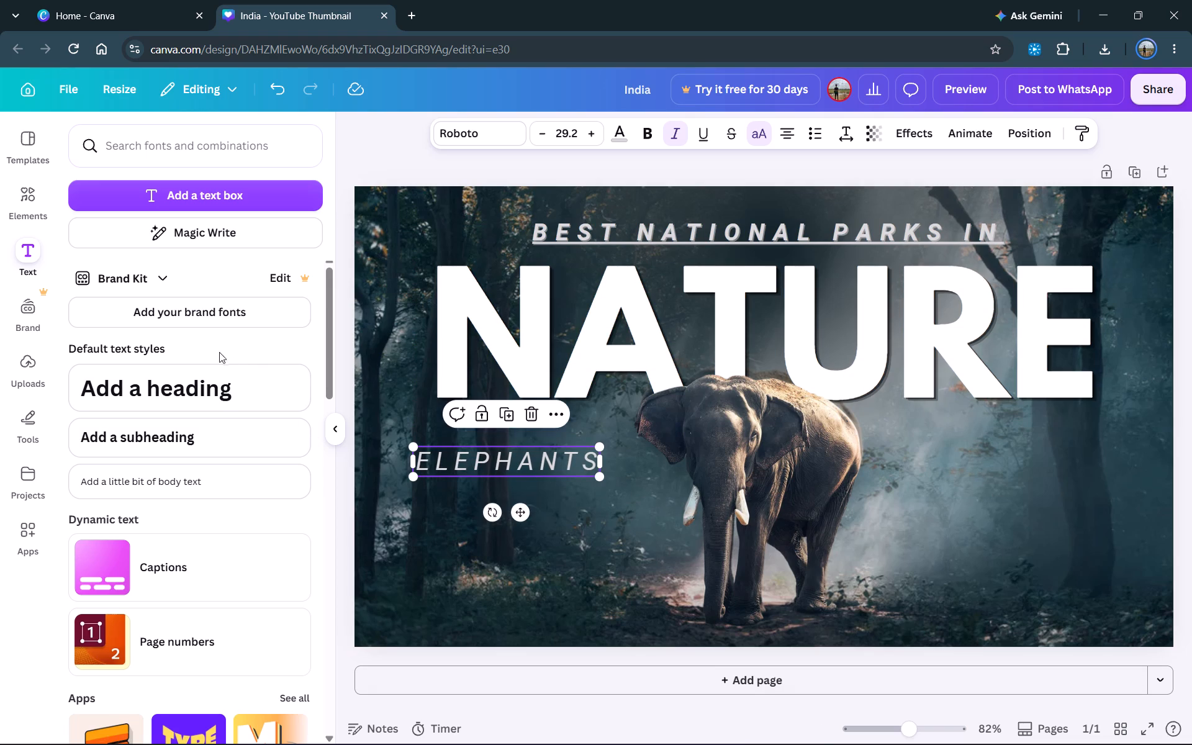
Look at the brand fonts option and browse the available text styles and font combinations.
left_click(168, 307)
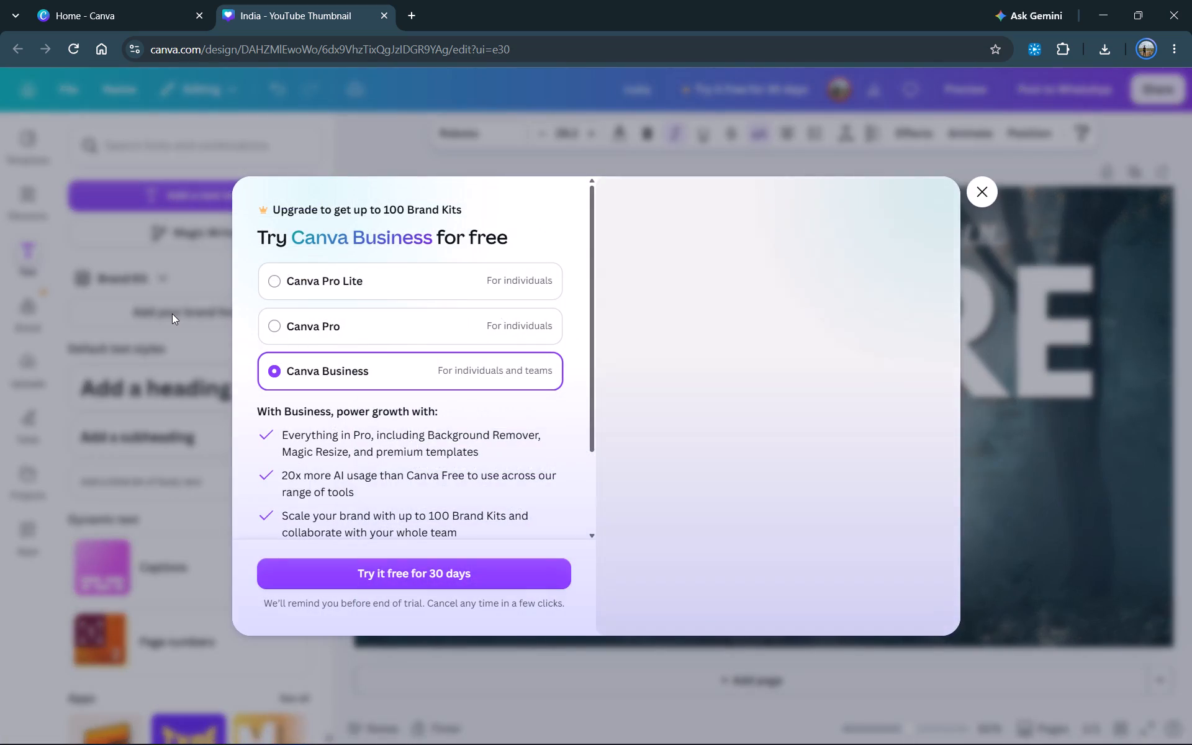
left_click(173, 314)
scroll(186, 485, "down", 6)
scroll(186, 466, "up", 1)
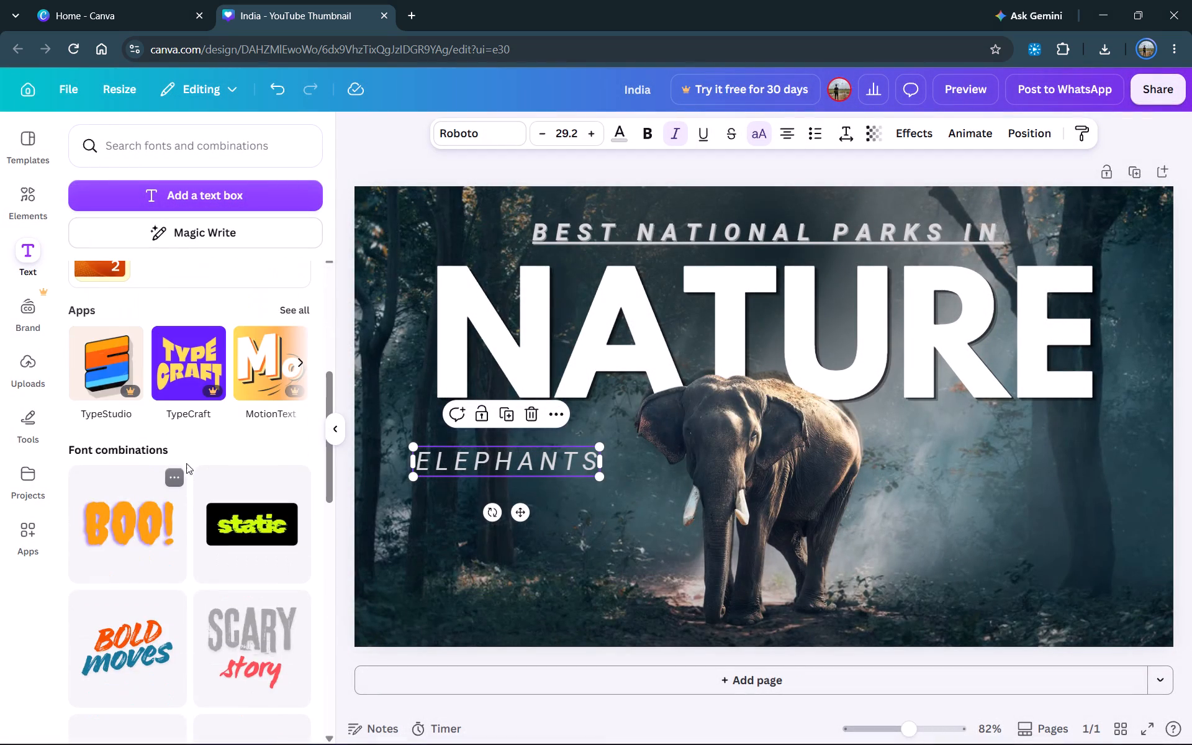
scroll(187, 461, "down", 6)
scroll(186, 427, "up", 9)
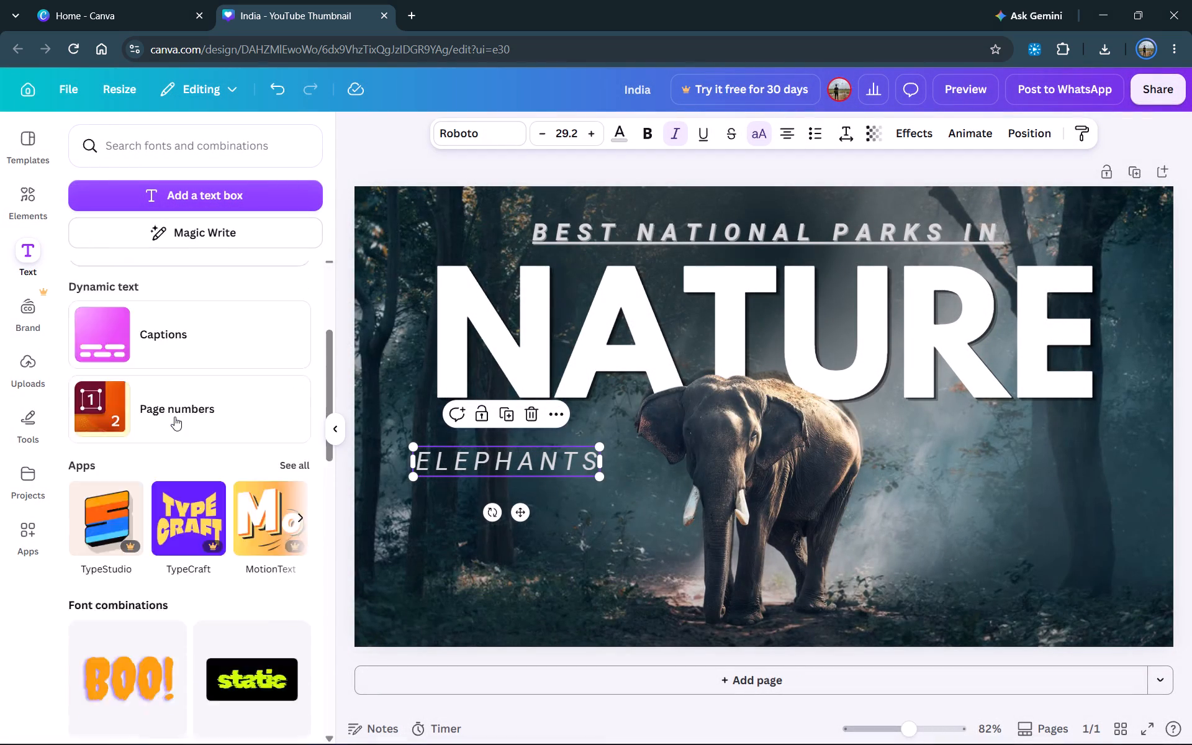
scroll(174, 417, "up", 6)
scroll(179, 407, "down", 20)
scroll(179, 407, "down", 4)
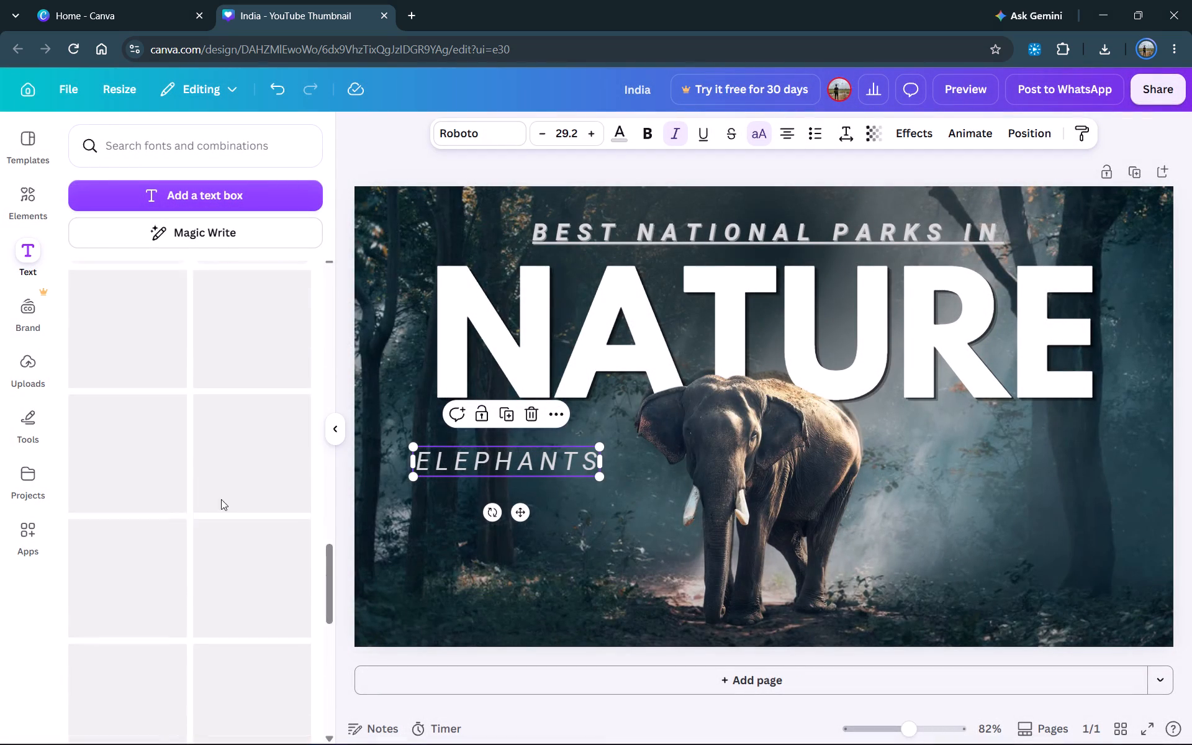
scroll(221, 499, "down", 6)
scroll(230, 509, "up", 18)
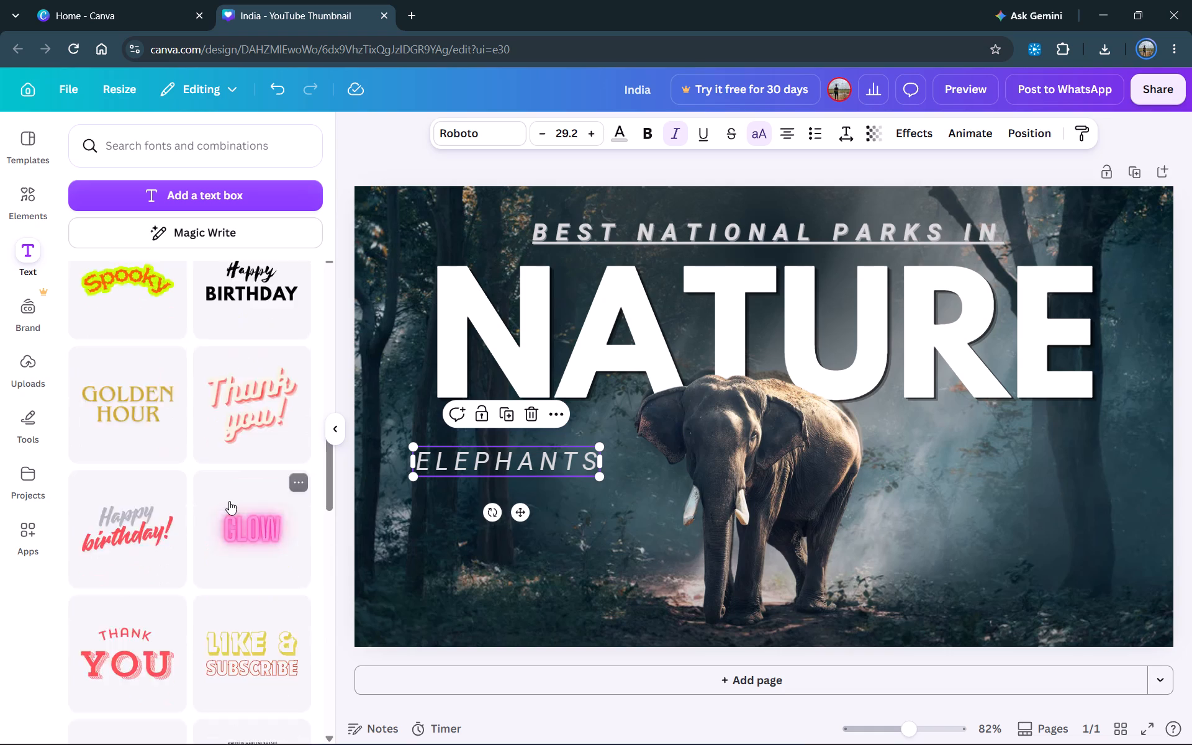
scroll(226, 497, "up", 17)
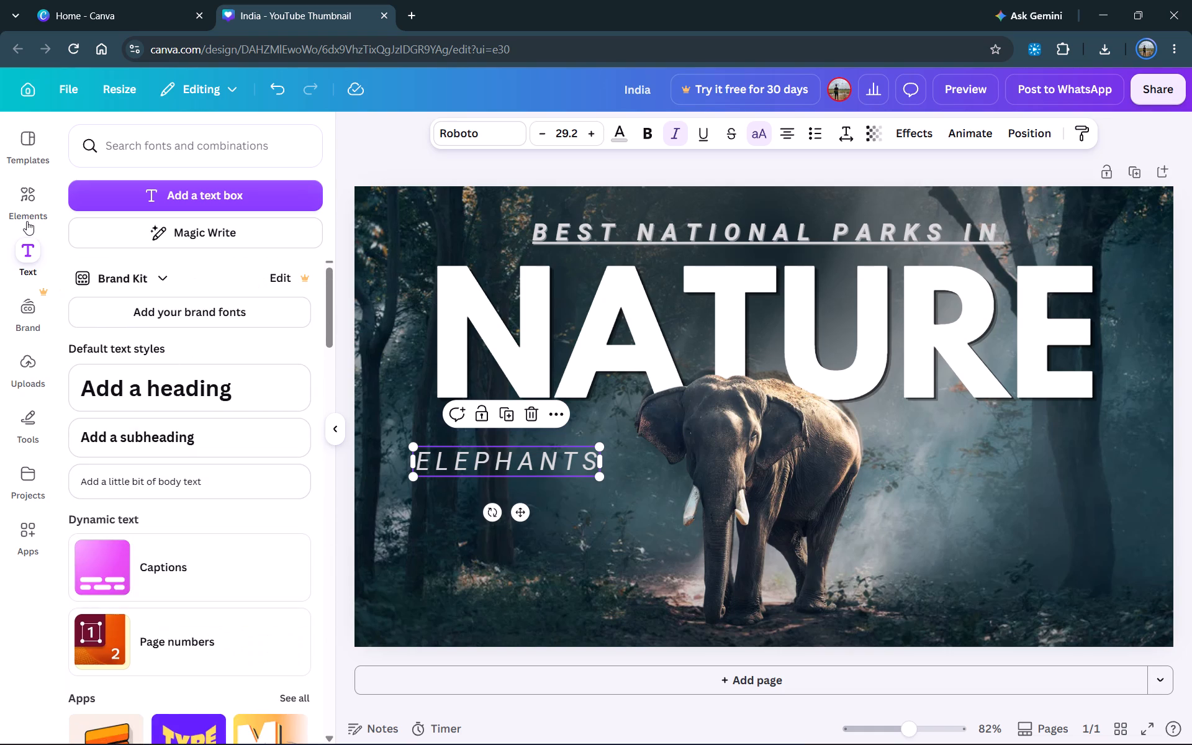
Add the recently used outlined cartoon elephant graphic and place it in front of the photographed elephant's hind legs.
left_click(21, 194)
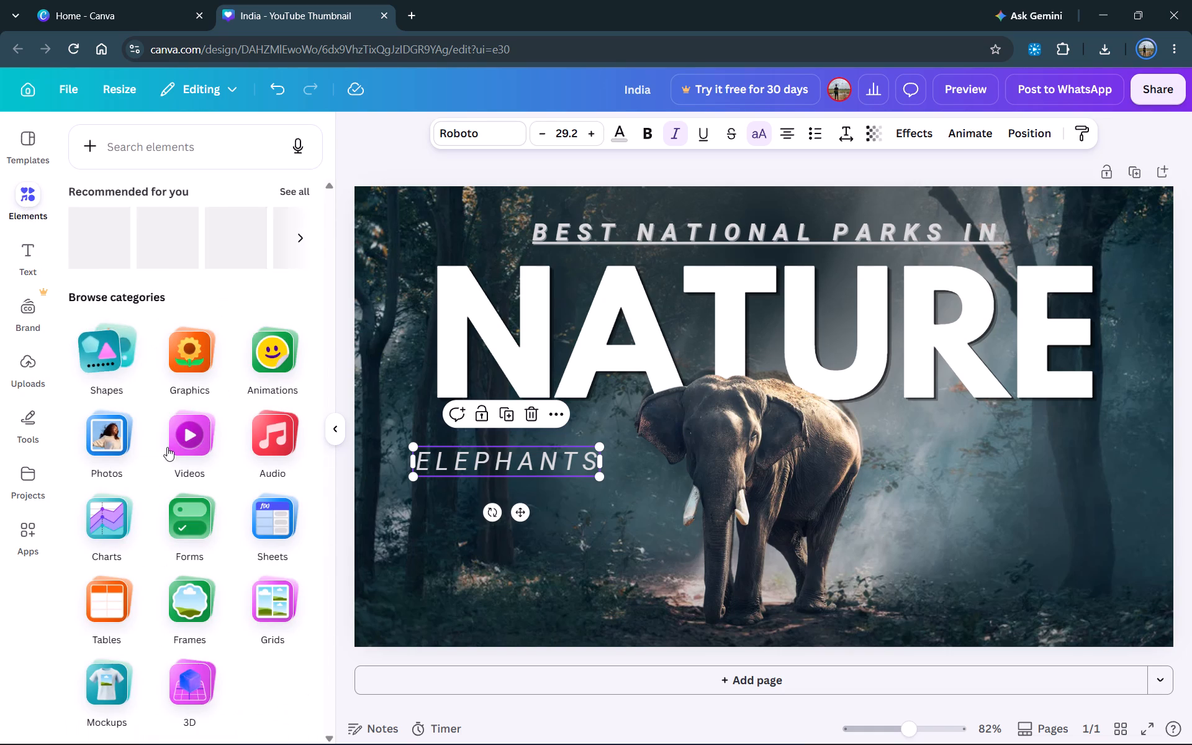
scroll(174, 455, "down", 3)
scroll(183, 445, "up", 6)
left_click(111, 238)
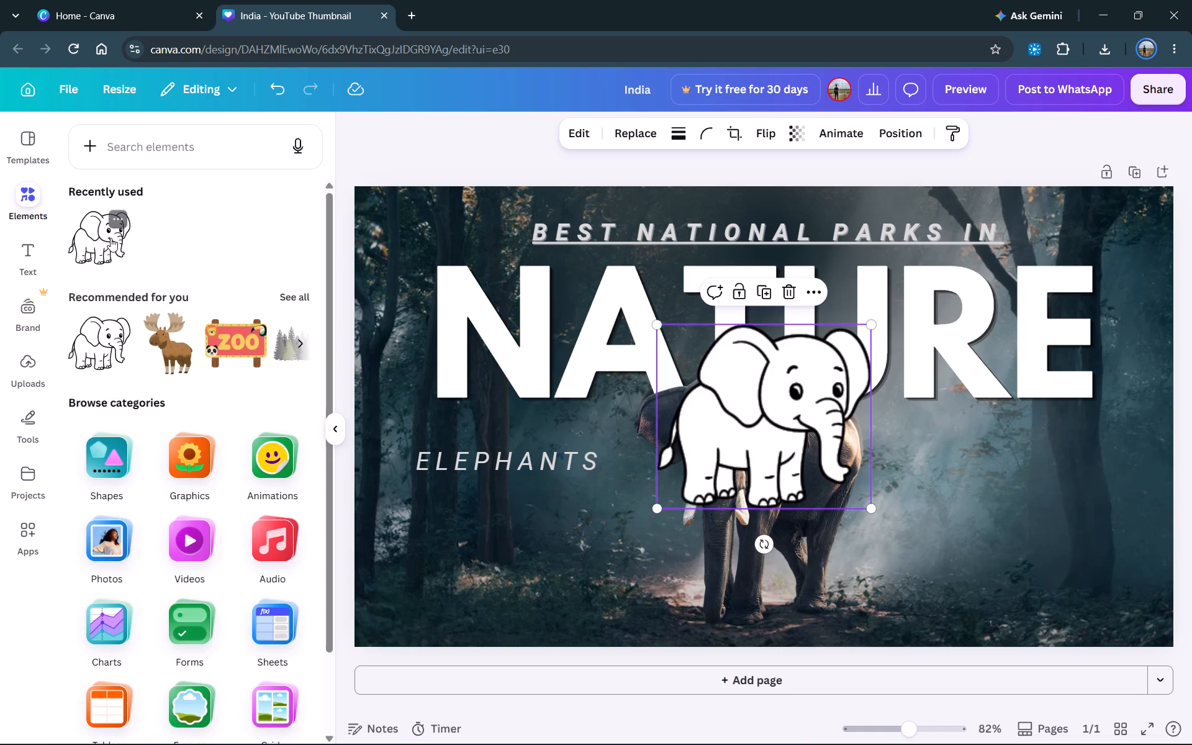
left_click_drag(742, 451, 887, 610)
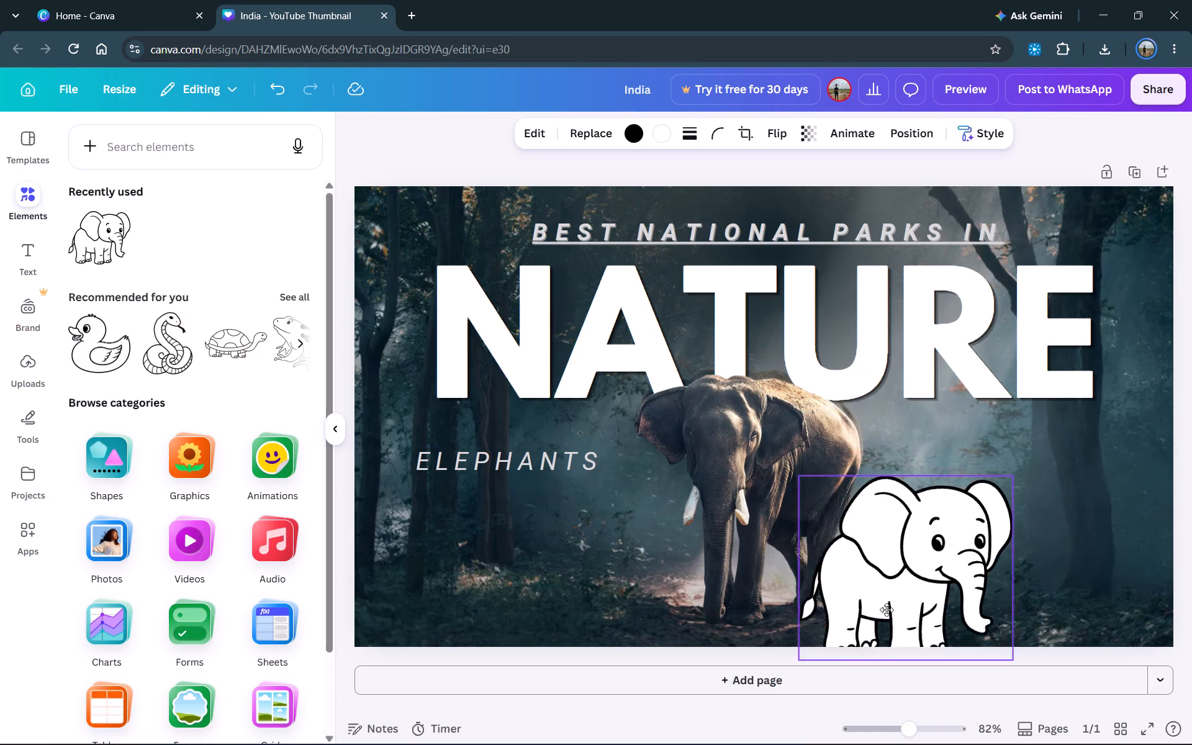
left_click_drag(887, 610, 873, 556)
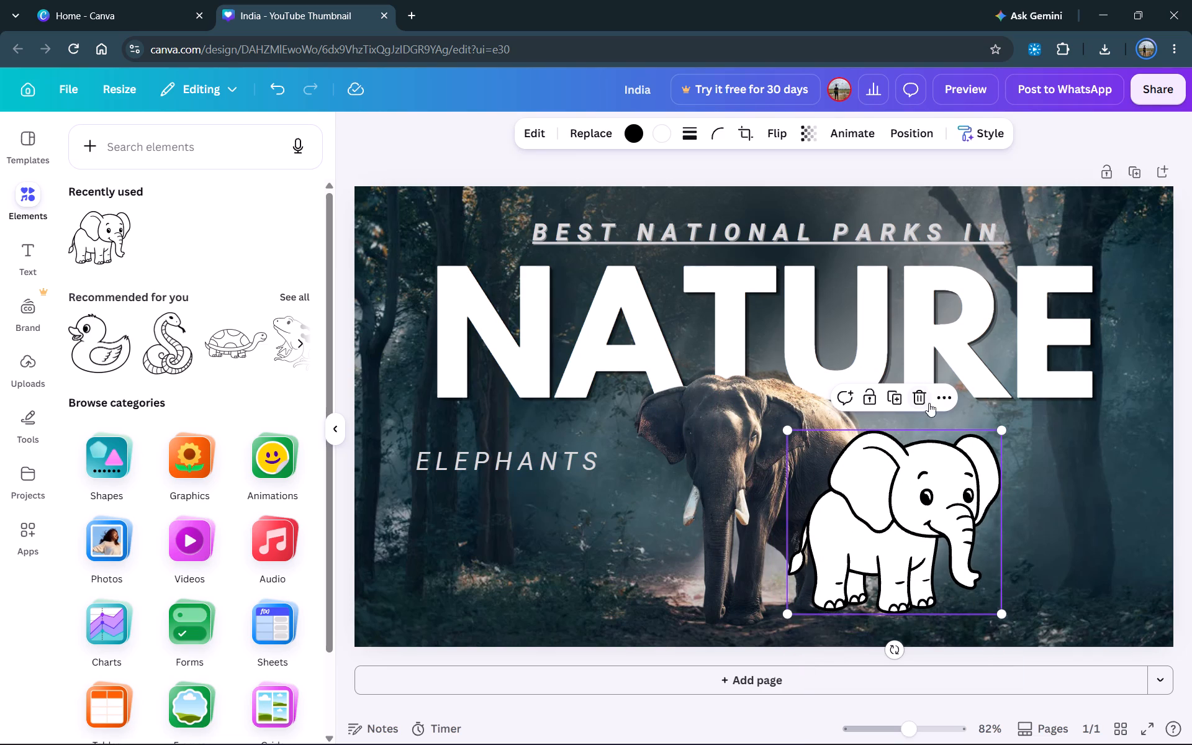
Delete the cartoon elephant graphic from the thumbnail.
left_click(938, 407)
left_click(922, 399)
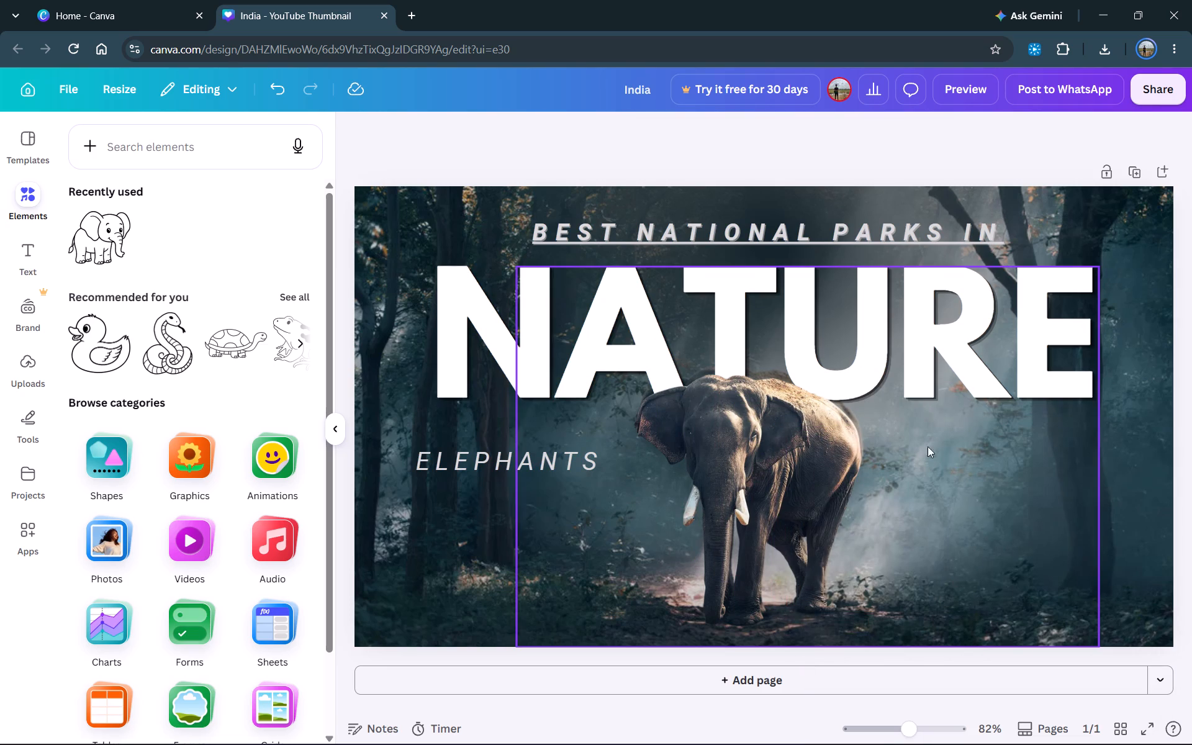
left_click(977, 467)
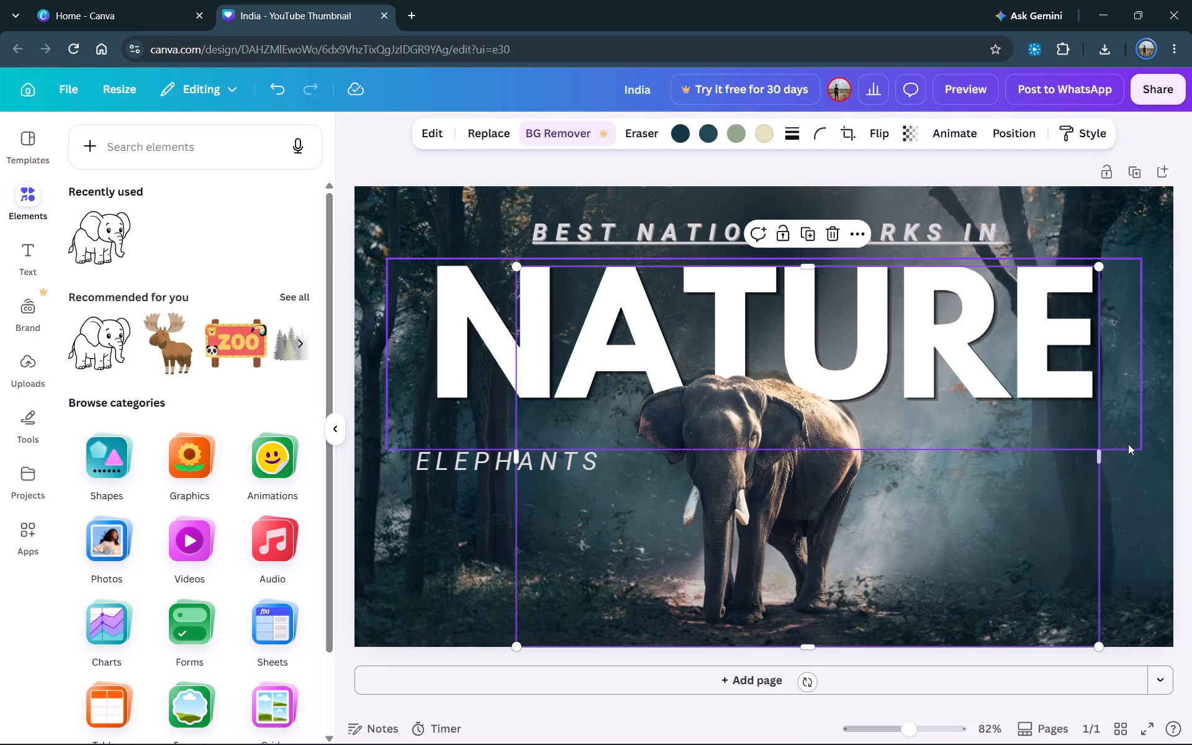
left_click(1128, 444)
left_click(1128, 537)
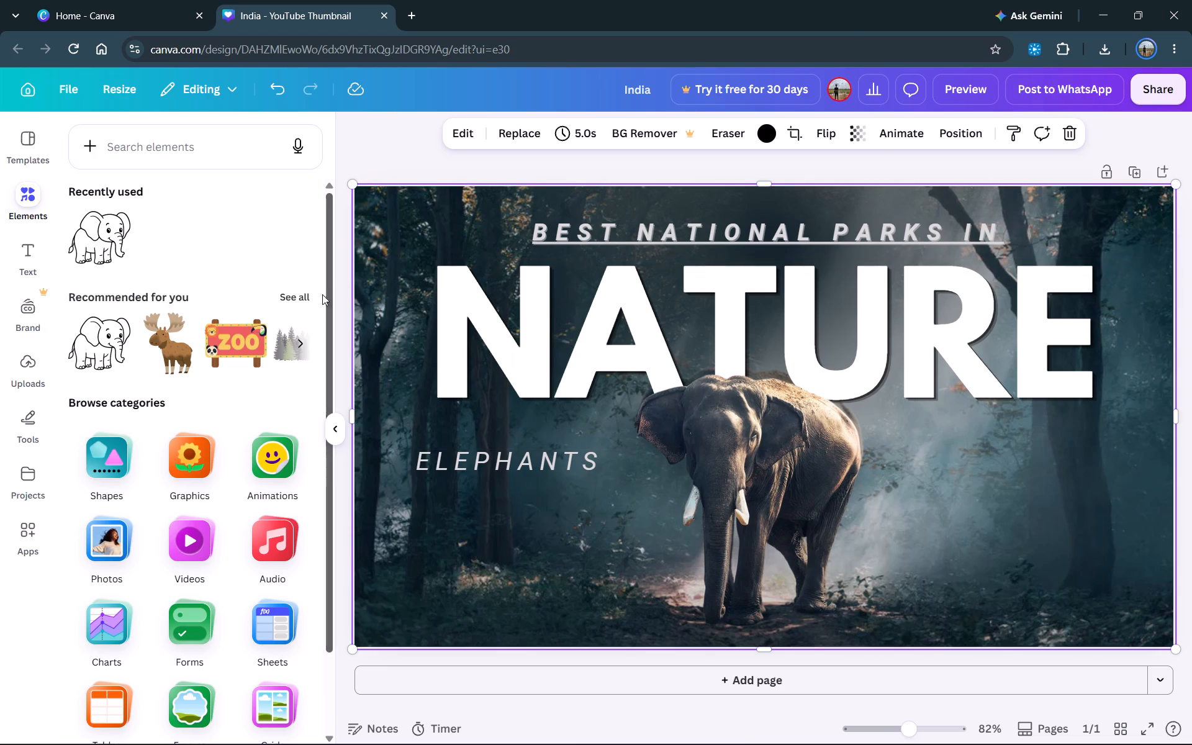
Look through all the recommended graphics for the thumbnail and return to the elements overview.
left_click(294, 300)
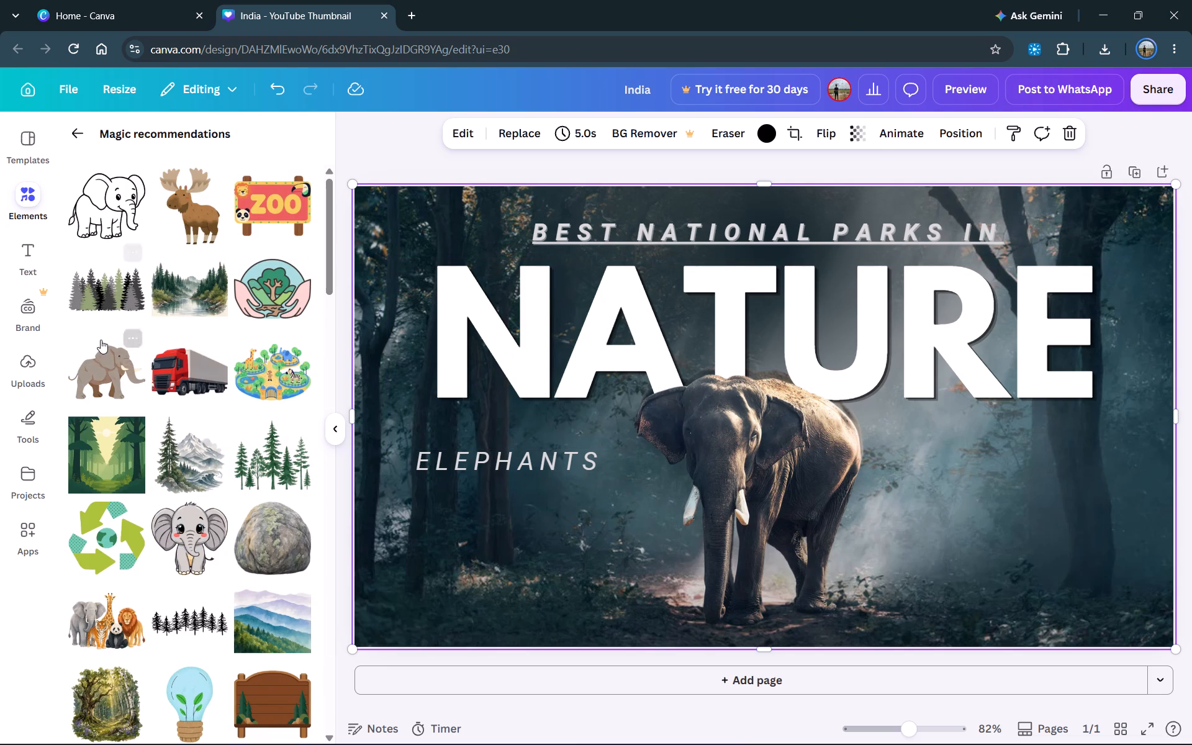
scroll(210, 422, "down", 2)
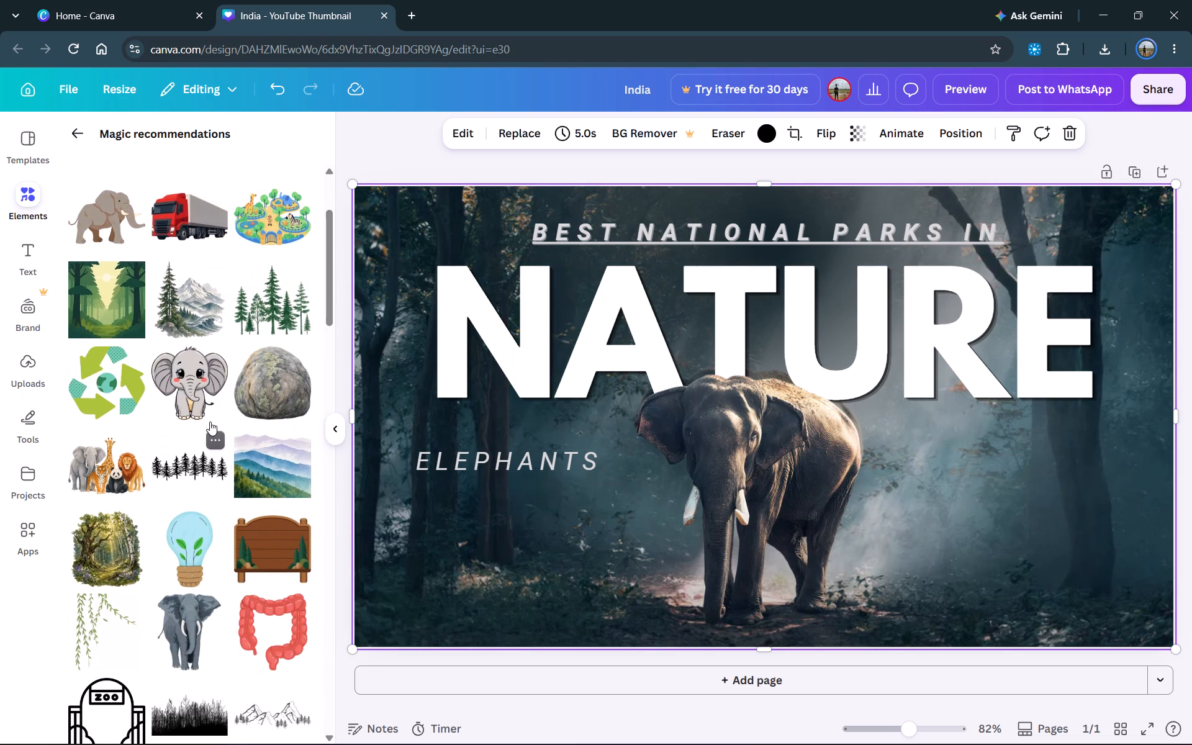
scroll(209, 422, "down", 4)
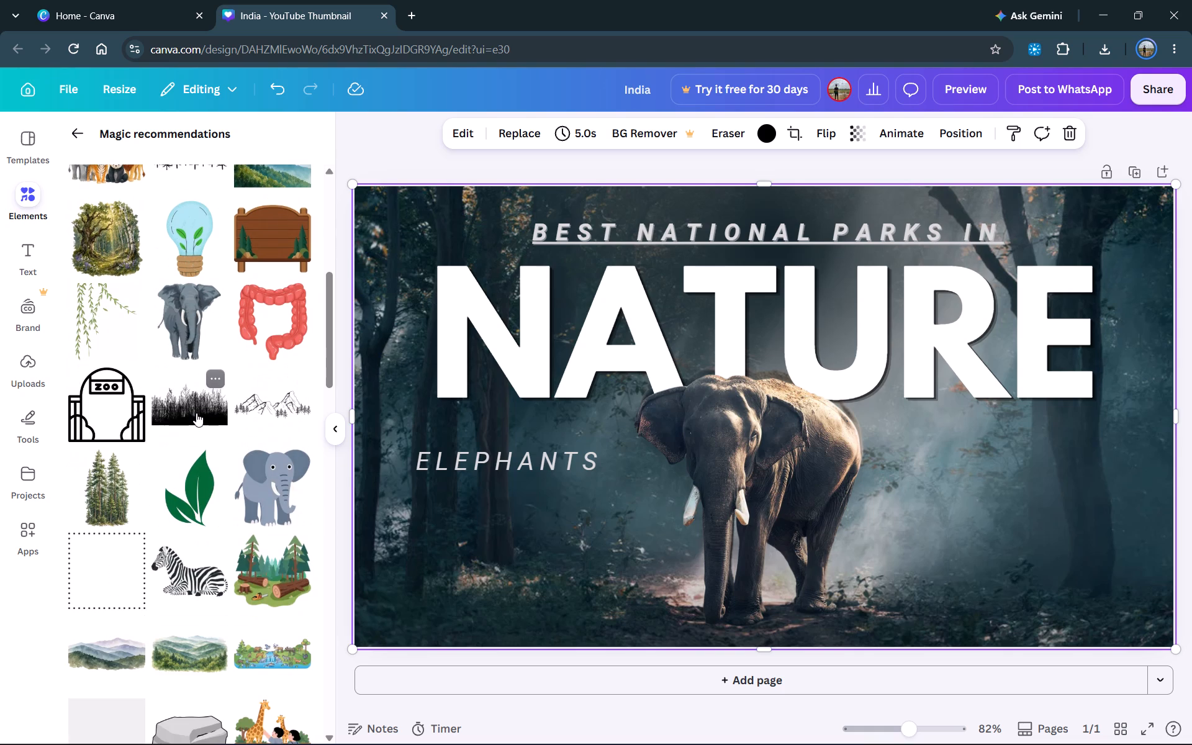
scroll(174, 315, "up", 2)
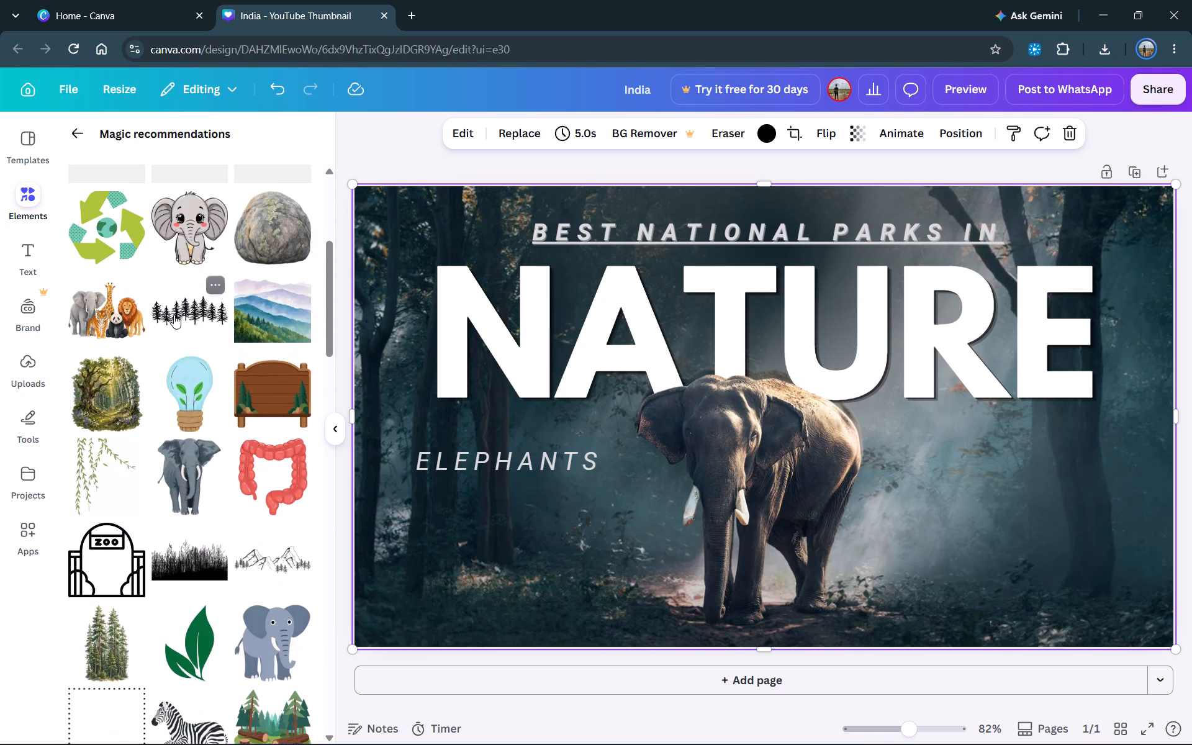
scroll(174, 315, "up", 3)
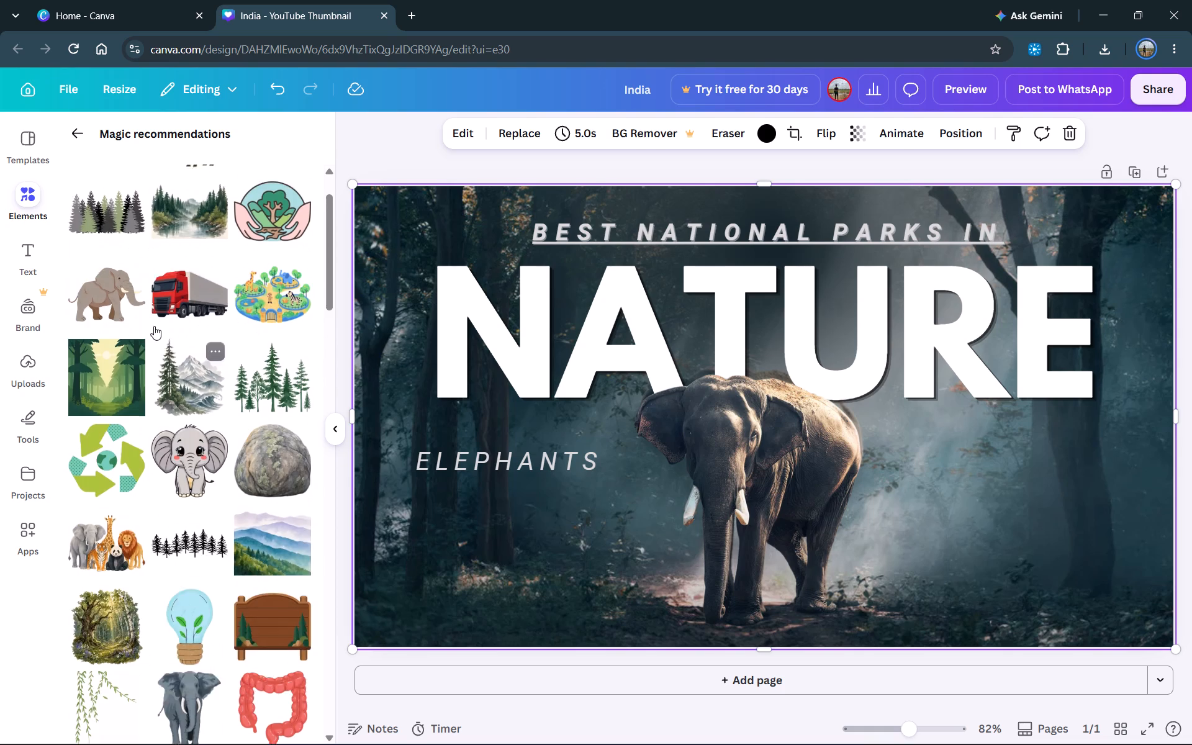
scroll(154, 326, "up", 3)
scroll(154, 326, "down", 4)
scroll(154, 326, "up", 8)
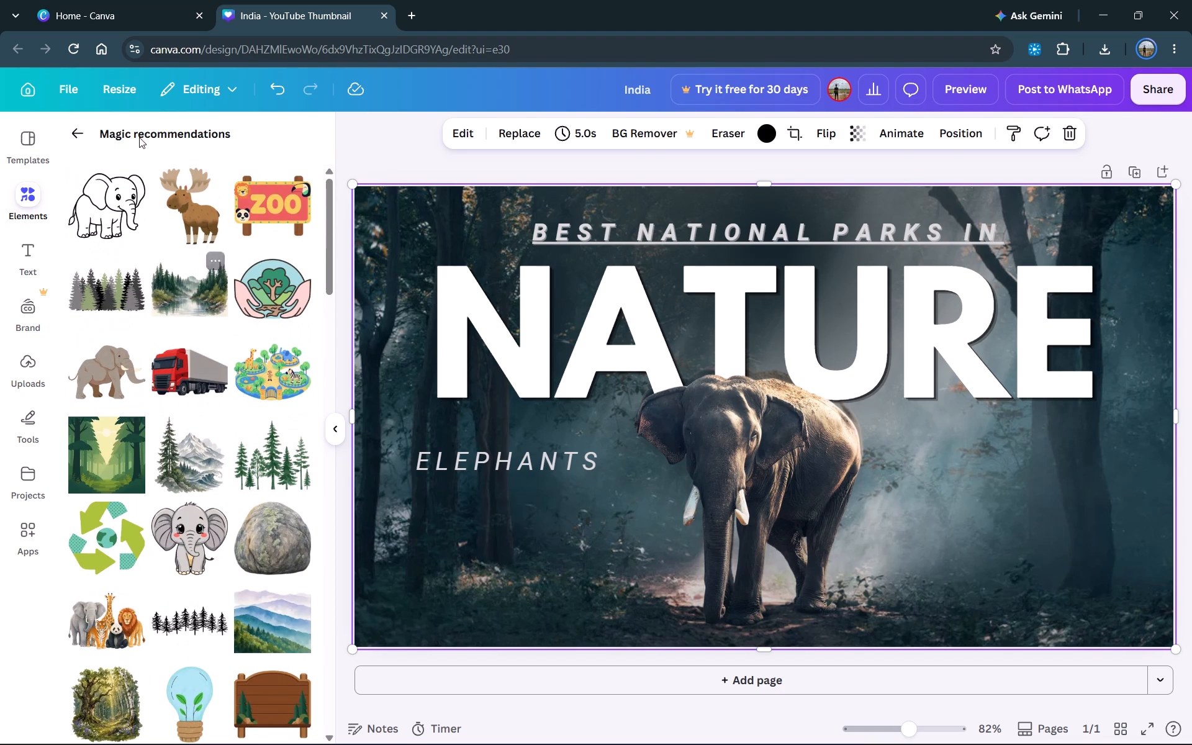
left_click(80, 137)
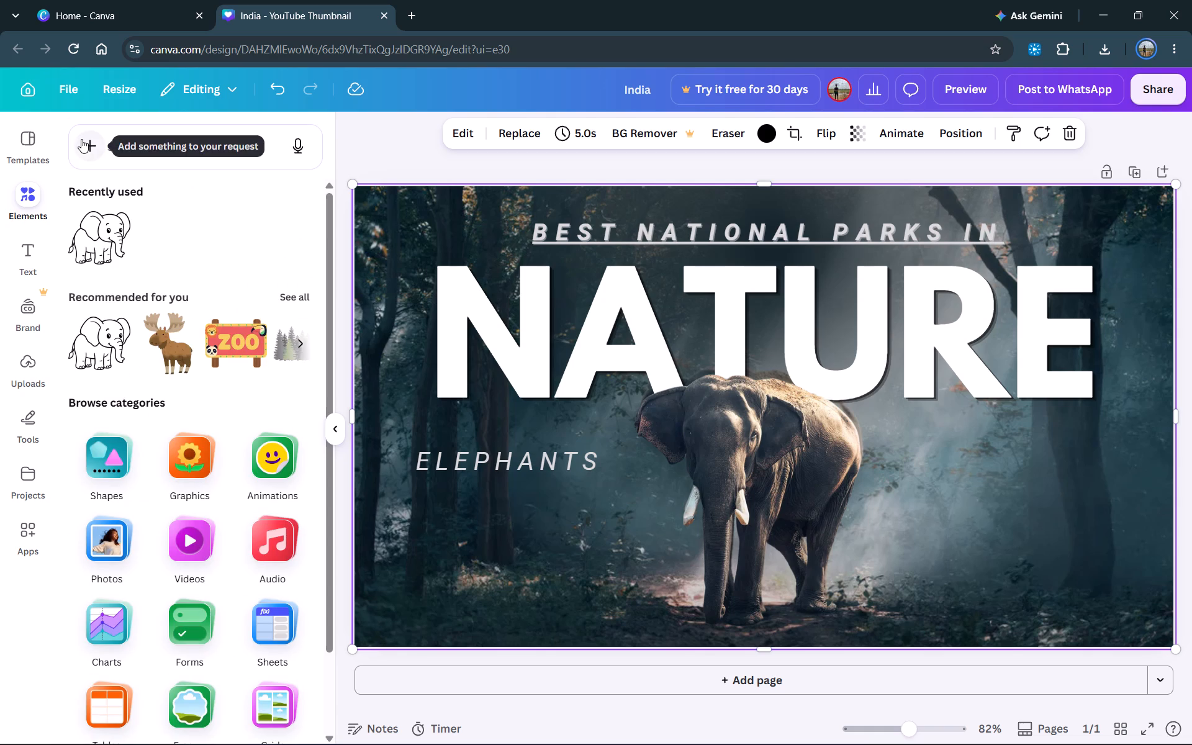
Add a new plain text box to the thumbnail.
left_click(30, 240)
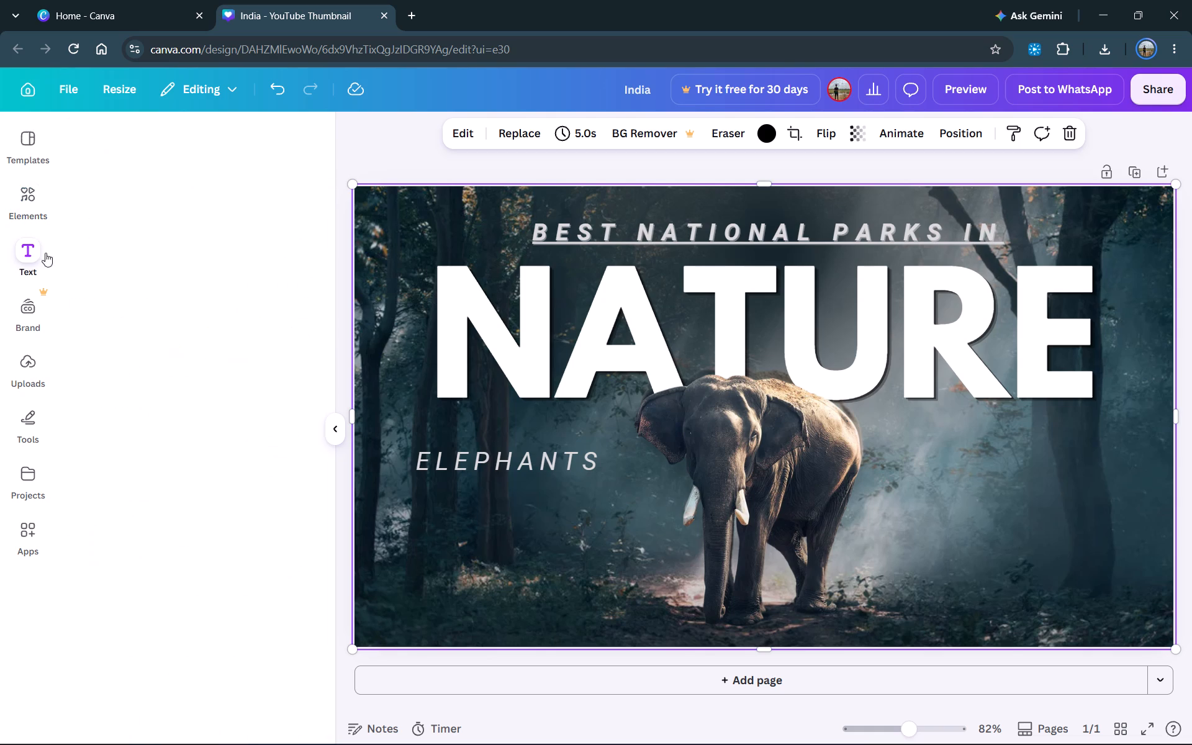
left_click(186, 161)
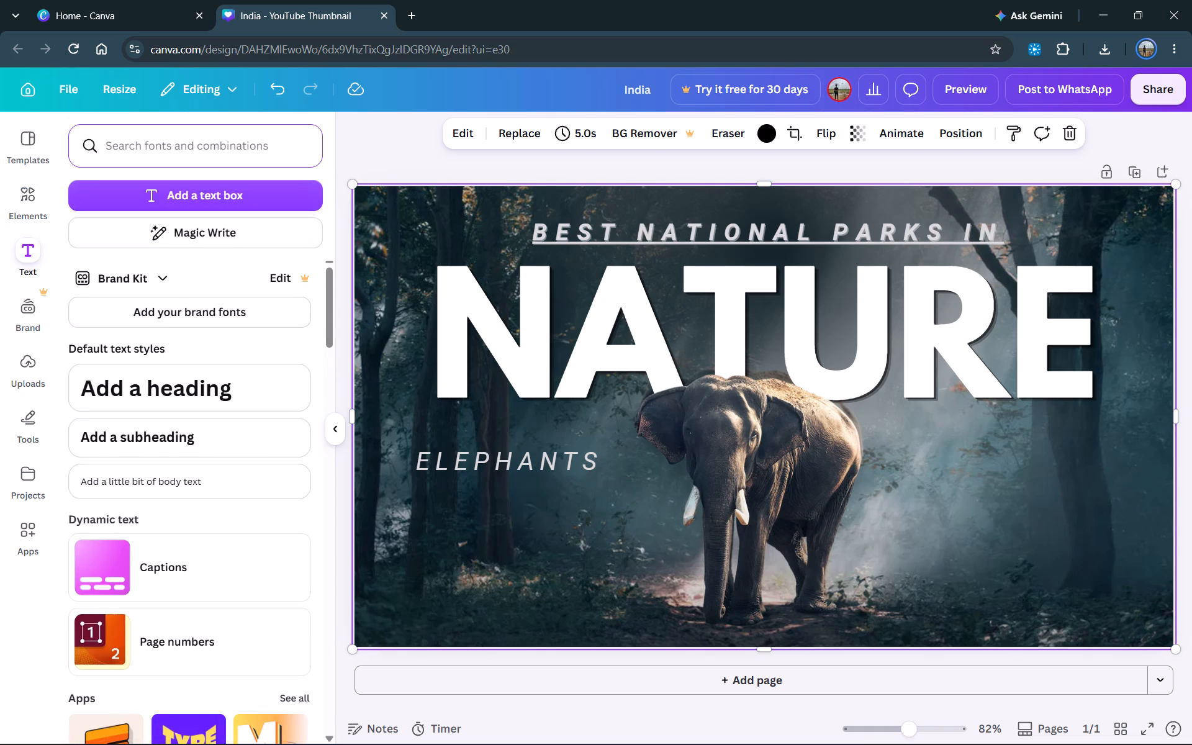
key("w")
key("w")
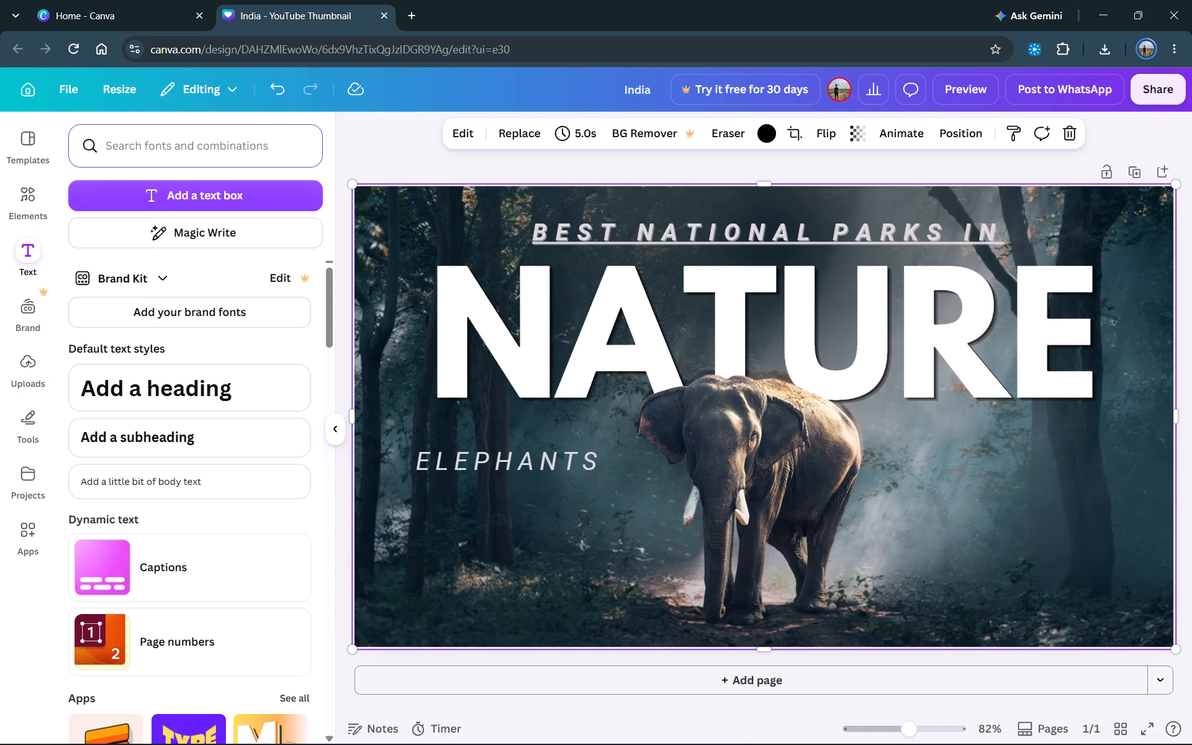
left_click(187, 146)
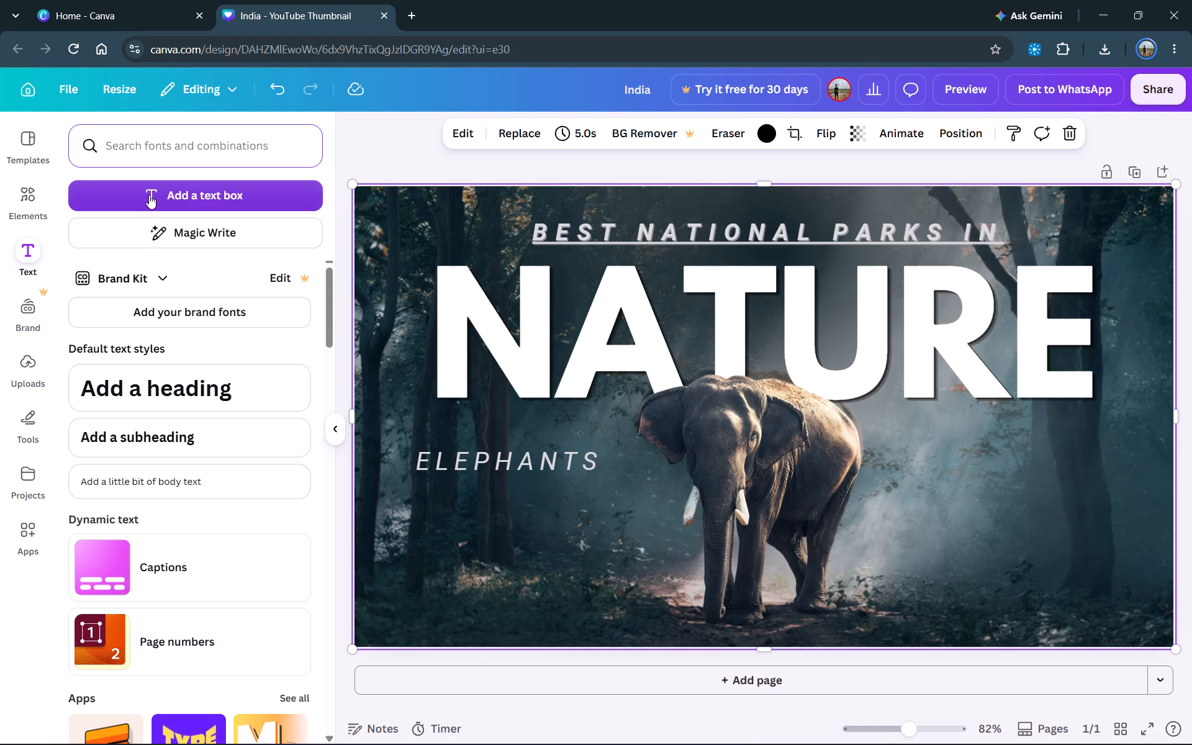
left_click(147, 193)
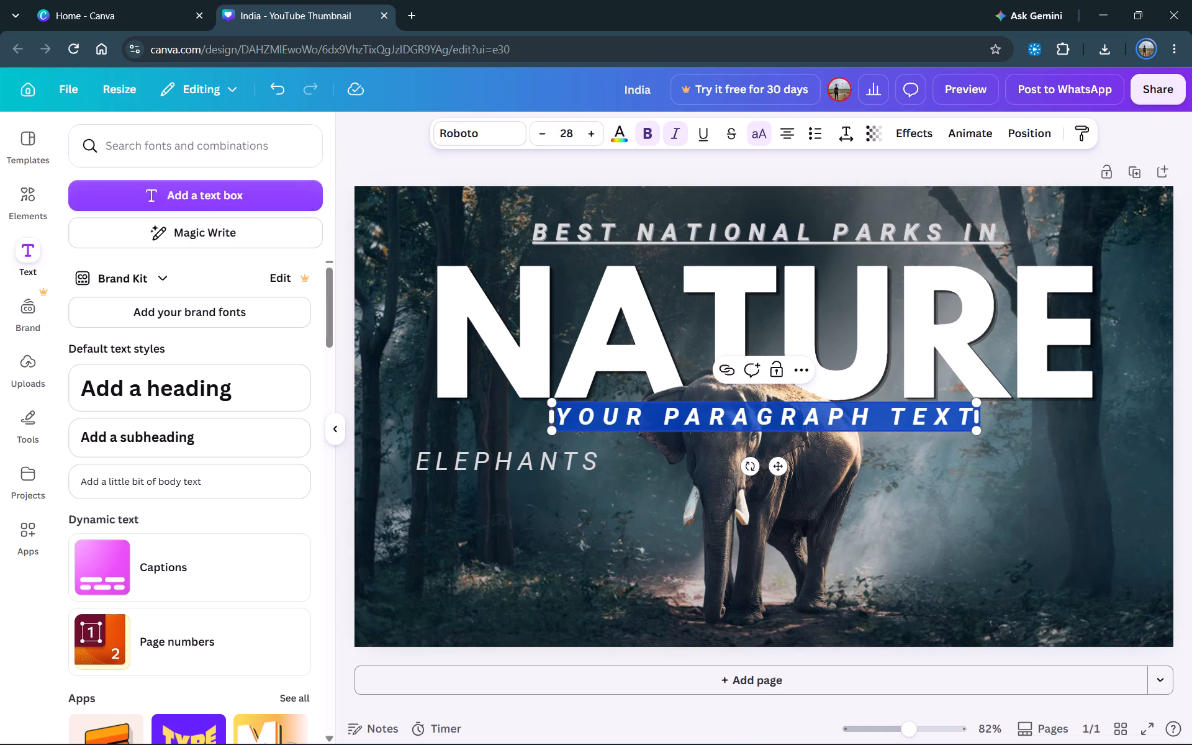
Replace the new text box's placeholder text with "WILD LIFE".
left_click(968, 419)
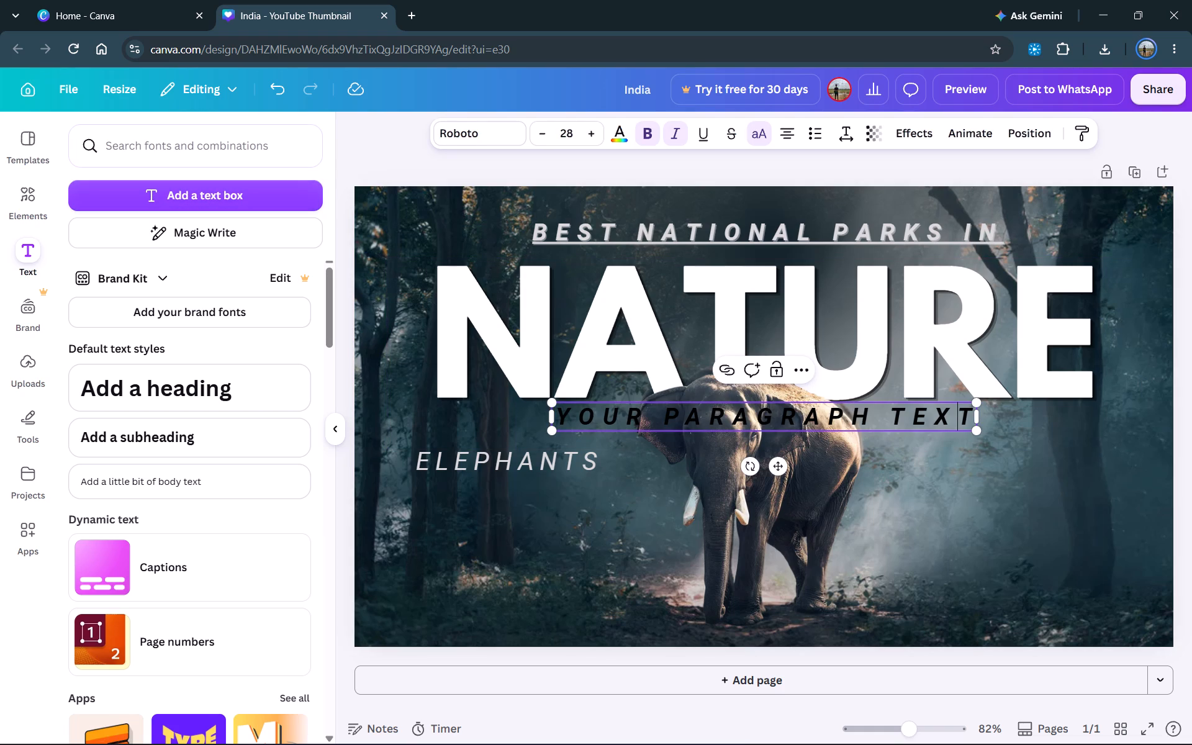
left_click(967, 419)
left_click(970, 410)
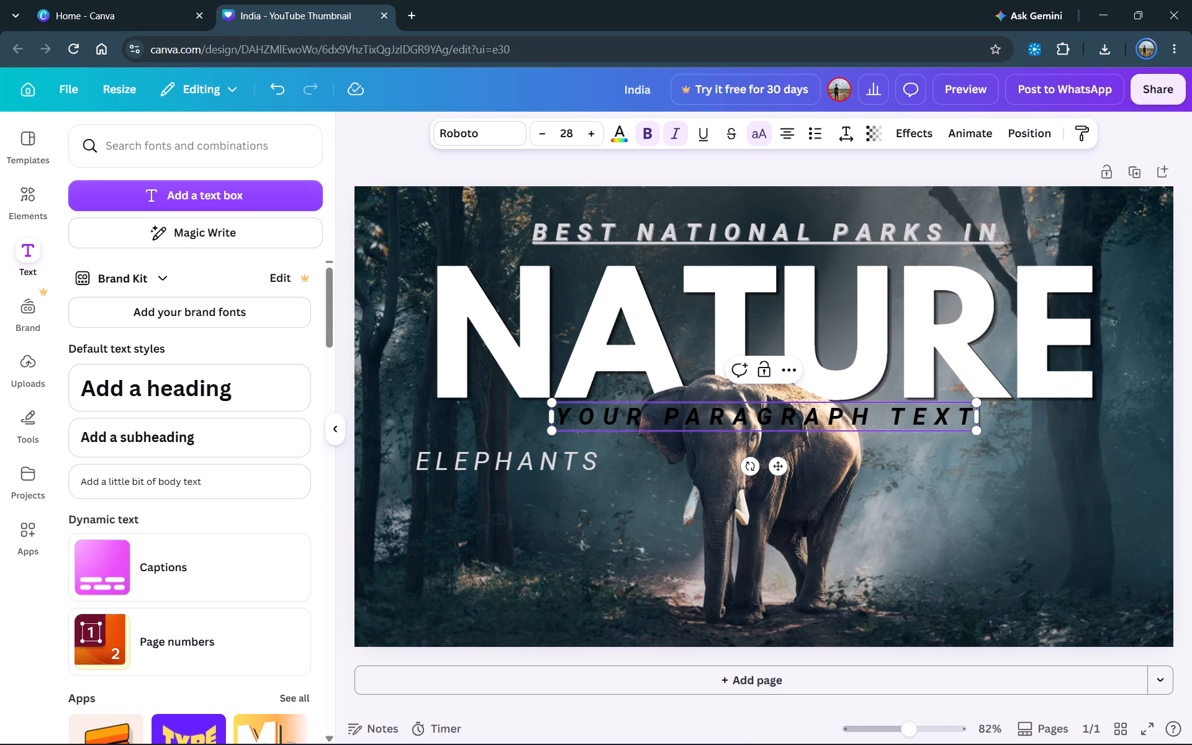
key("BackSpace")
key("BackSpace")
key("BackSpace")
key("BackSpace")
key("BackSpace")
key("BackSpace")
key("BackSpace")
key("BackSpace")
key("BackSpace")
key("BackSpace")
key("BackSpace")
key("BackSpace")
key("BackSpace")
key("BackSpace")
key("BackSpace")
key("BackSpace")
key("BackSpace")
key("BackSpace")
key("BackSpace")
key("BackSpace")
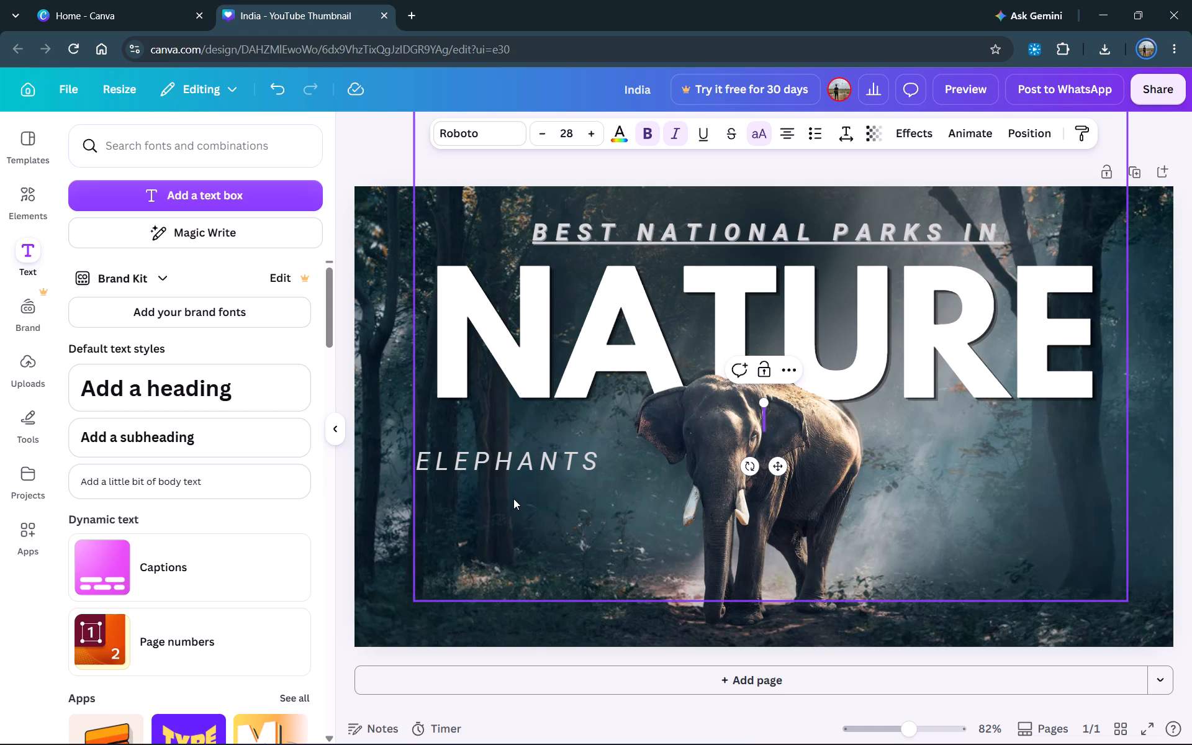
key("w")
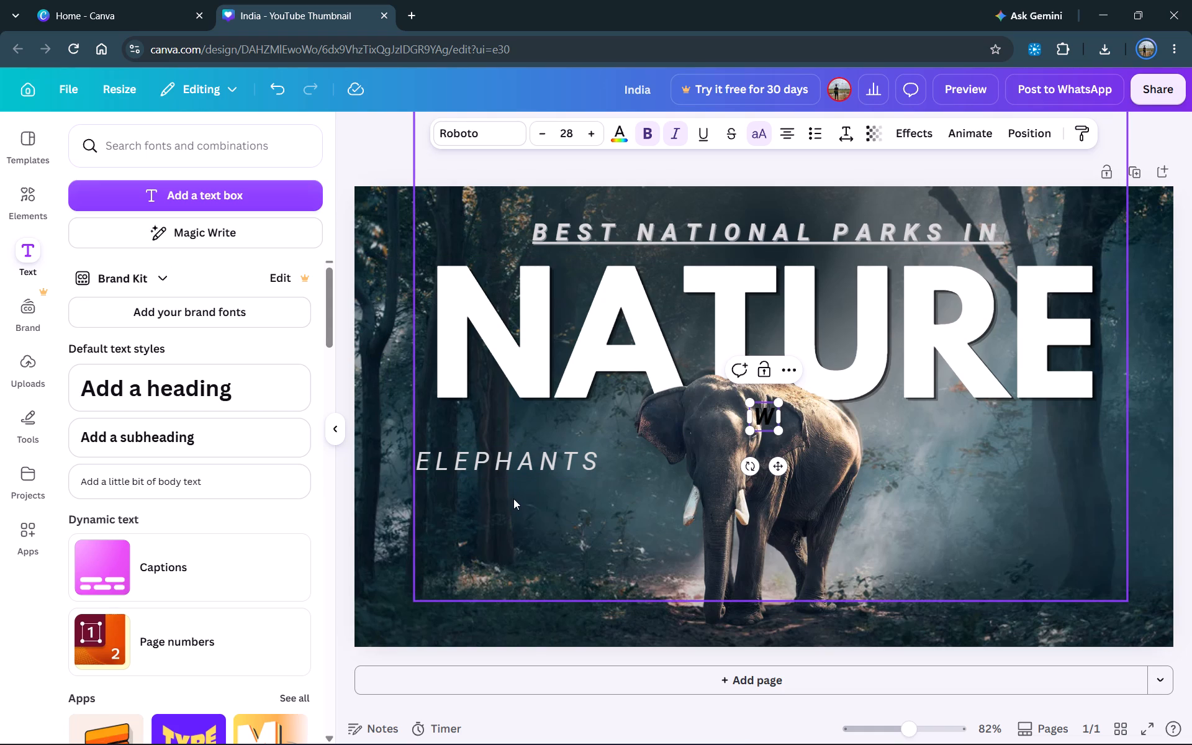
type("ILD")
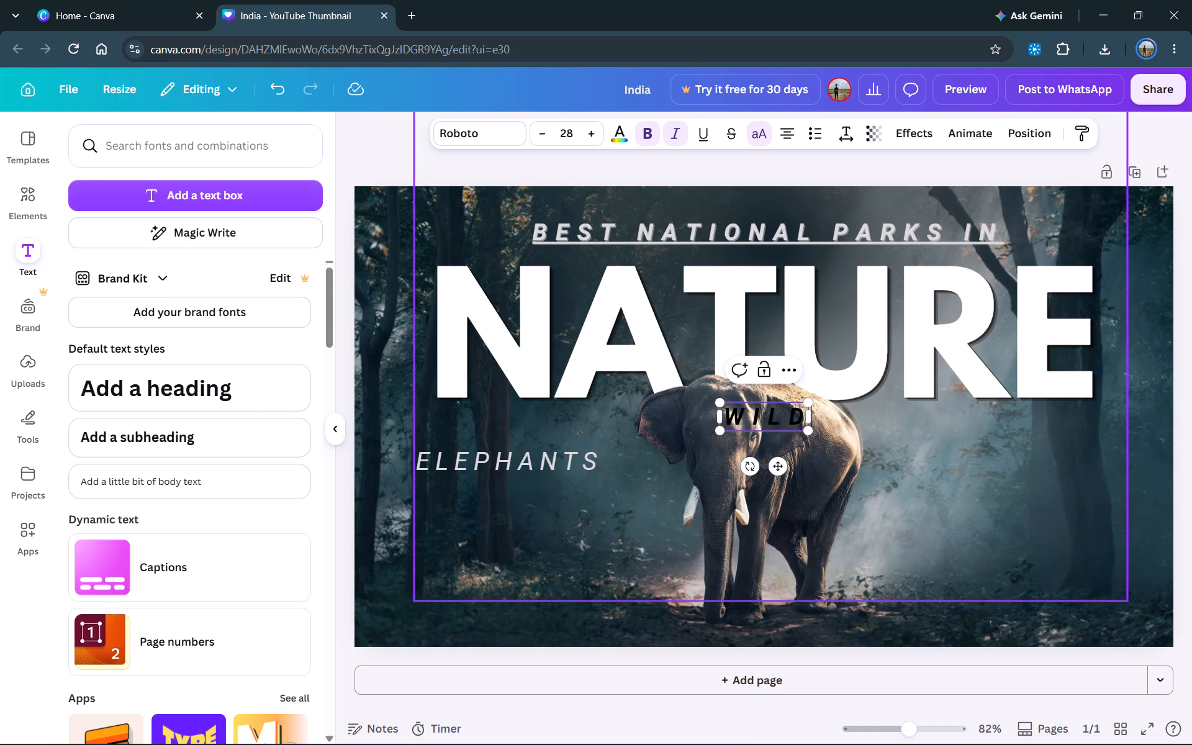
key("space")
type("LIFE")
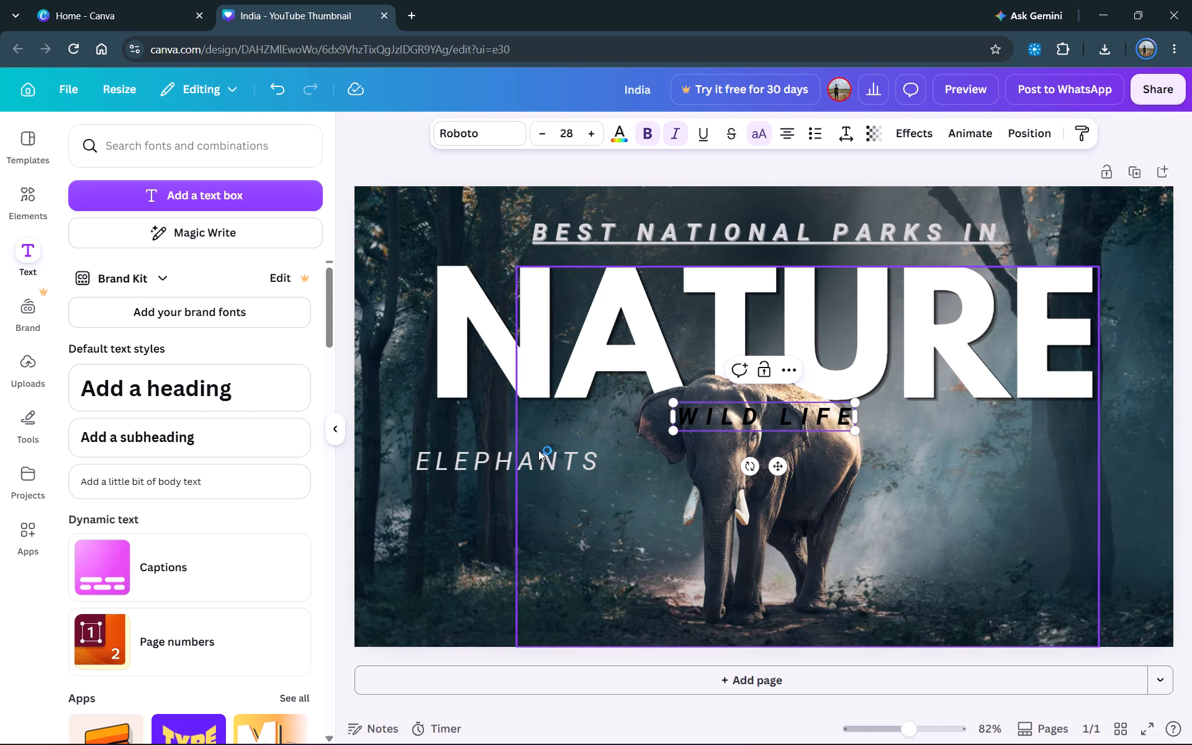
Set the "WILD LIFE" text colour to solid white and apply the colour change across the page.
left_click(734, 410)
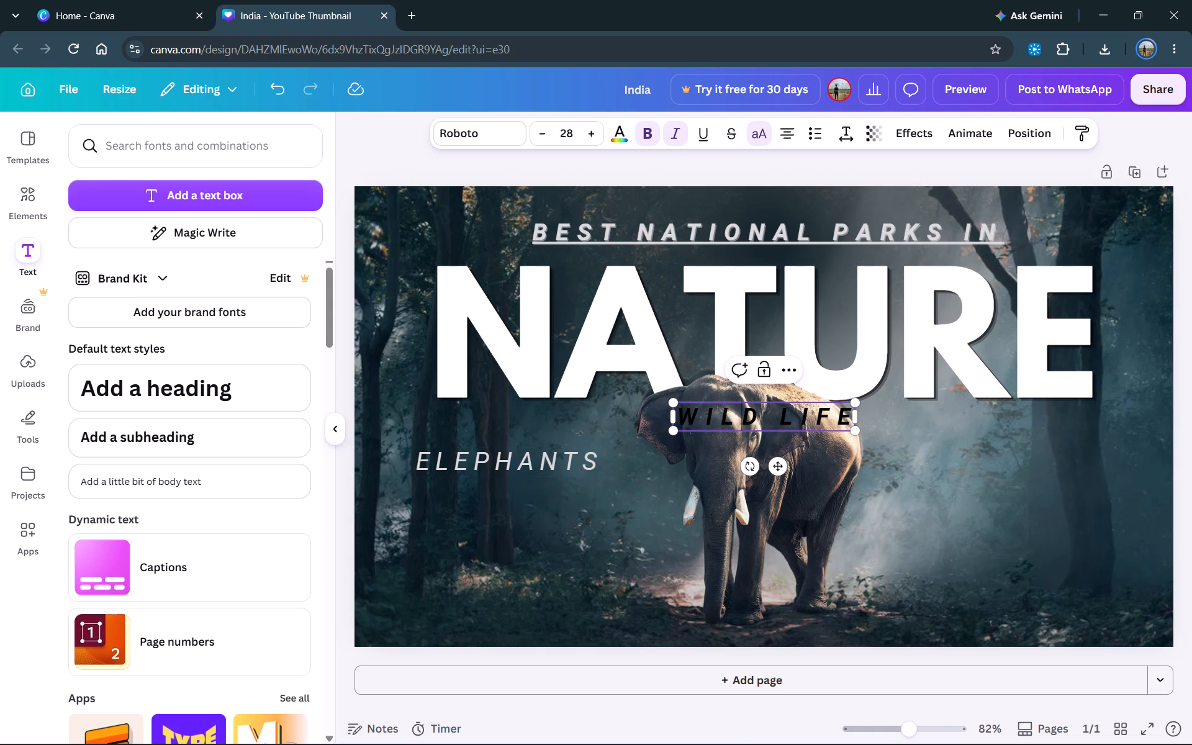
left_click(625, 133)
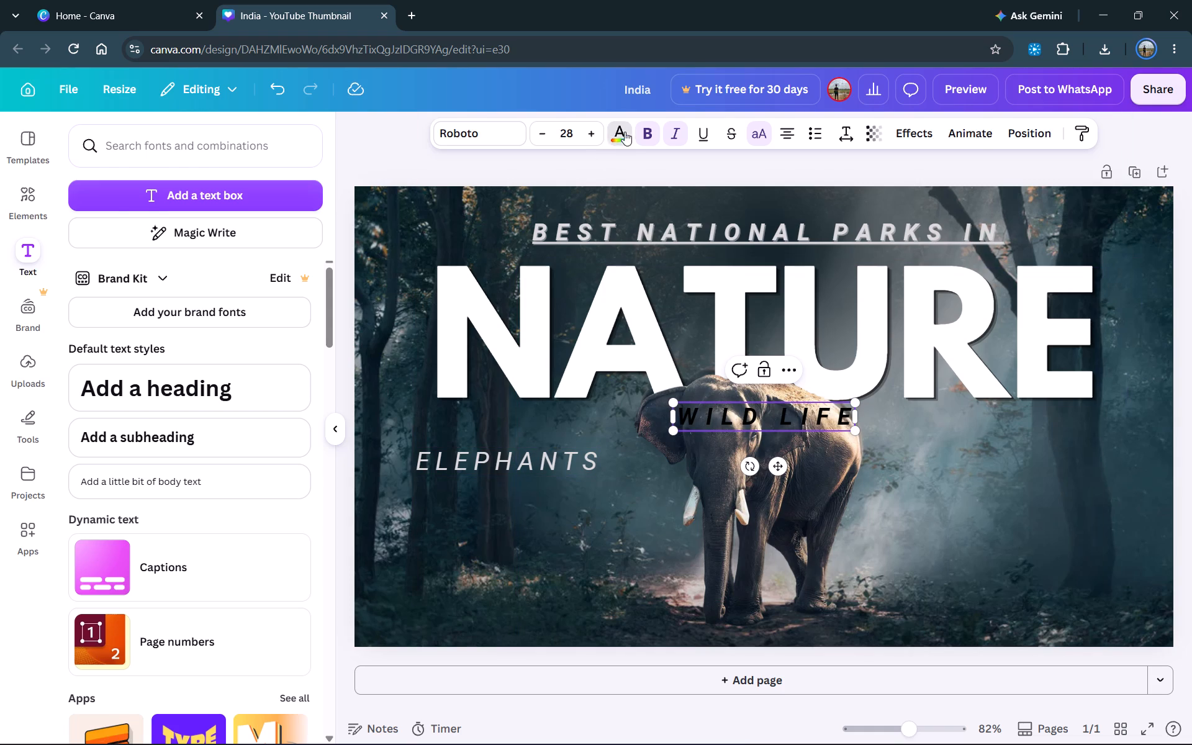
left_click(268, 536)
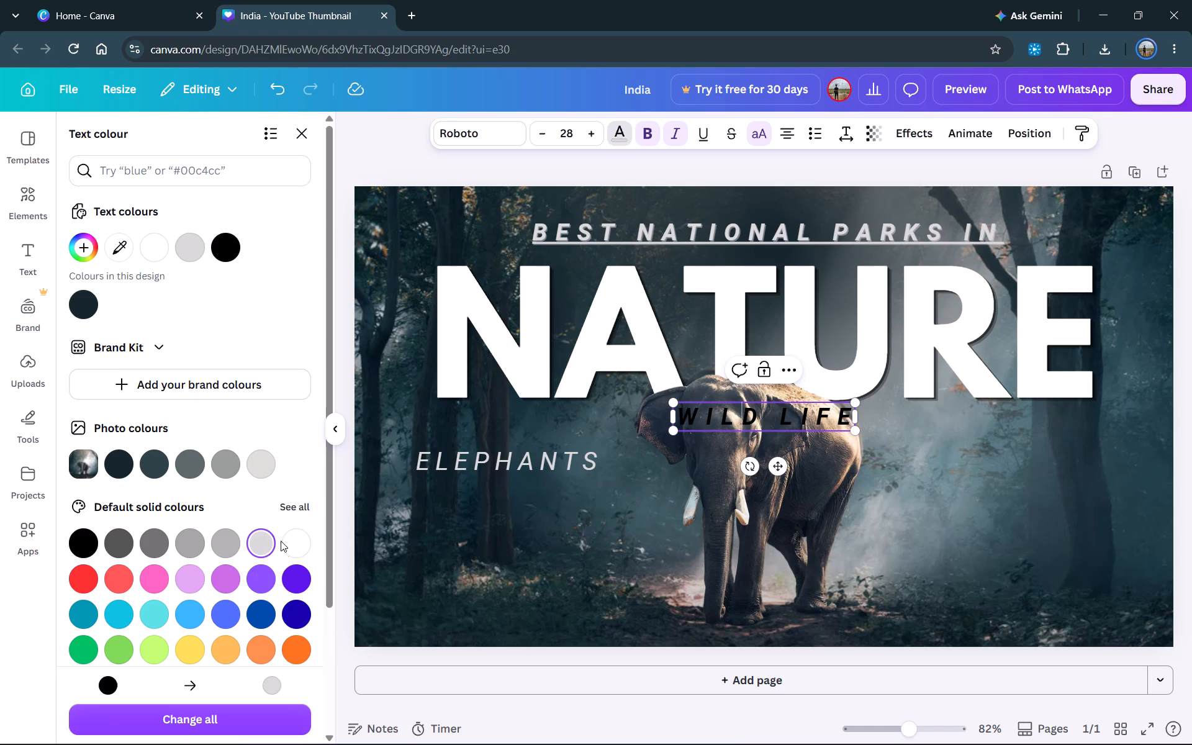
left_click(297, 533)
left_click(143, 730)
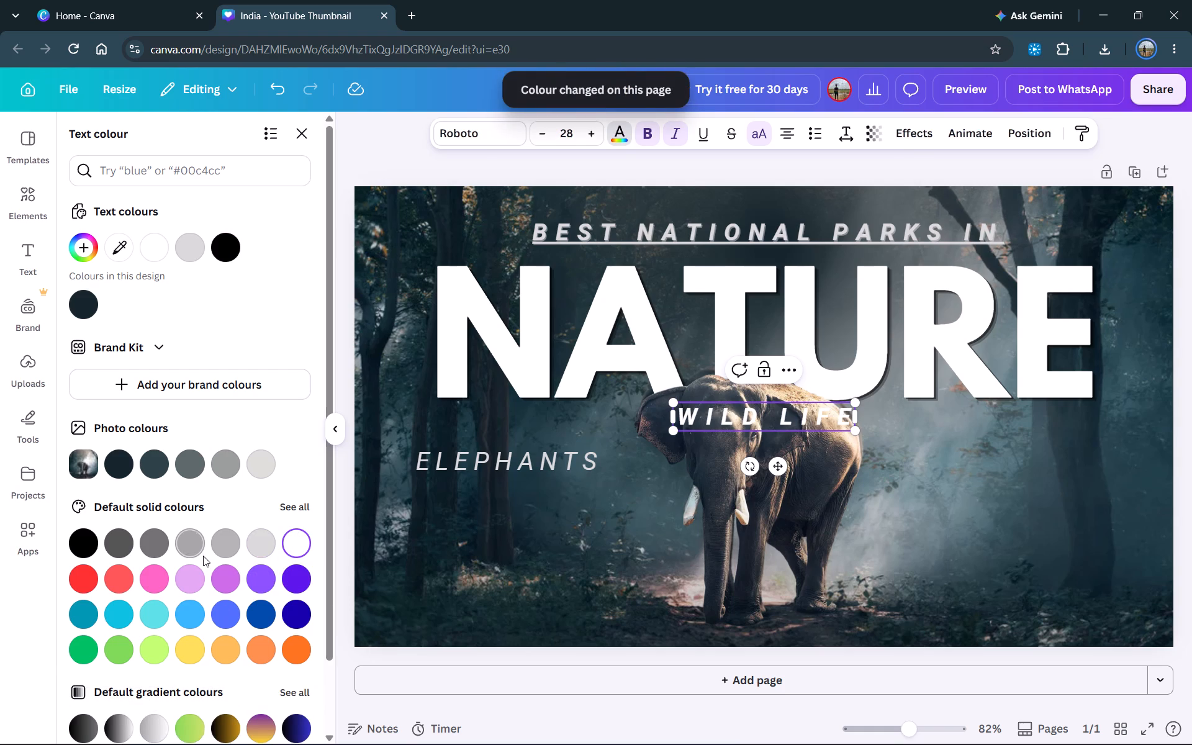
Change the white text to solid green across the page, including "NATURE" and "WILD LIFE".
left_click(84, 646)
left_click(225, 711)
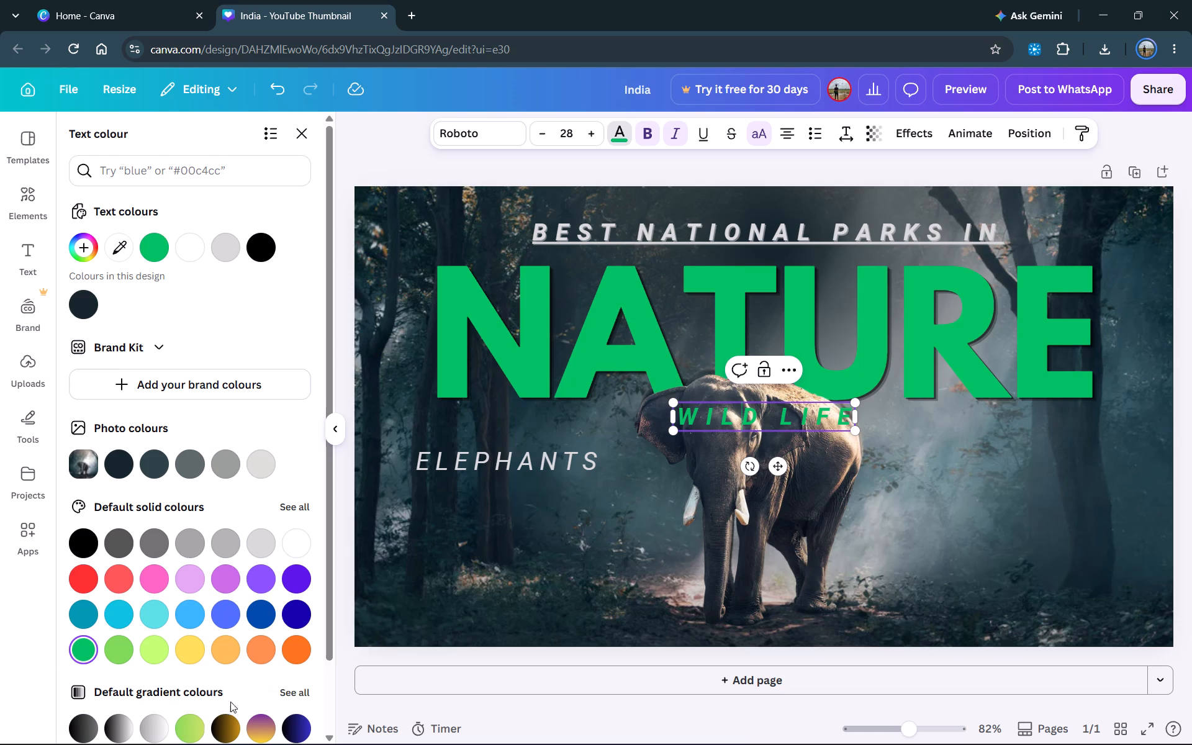
Move the "WILD LIFE" text to the right of the elephant, below the "NATURE" title and level with "ELEPHANTS".
left_click_drag(744, 418, 764, 433)
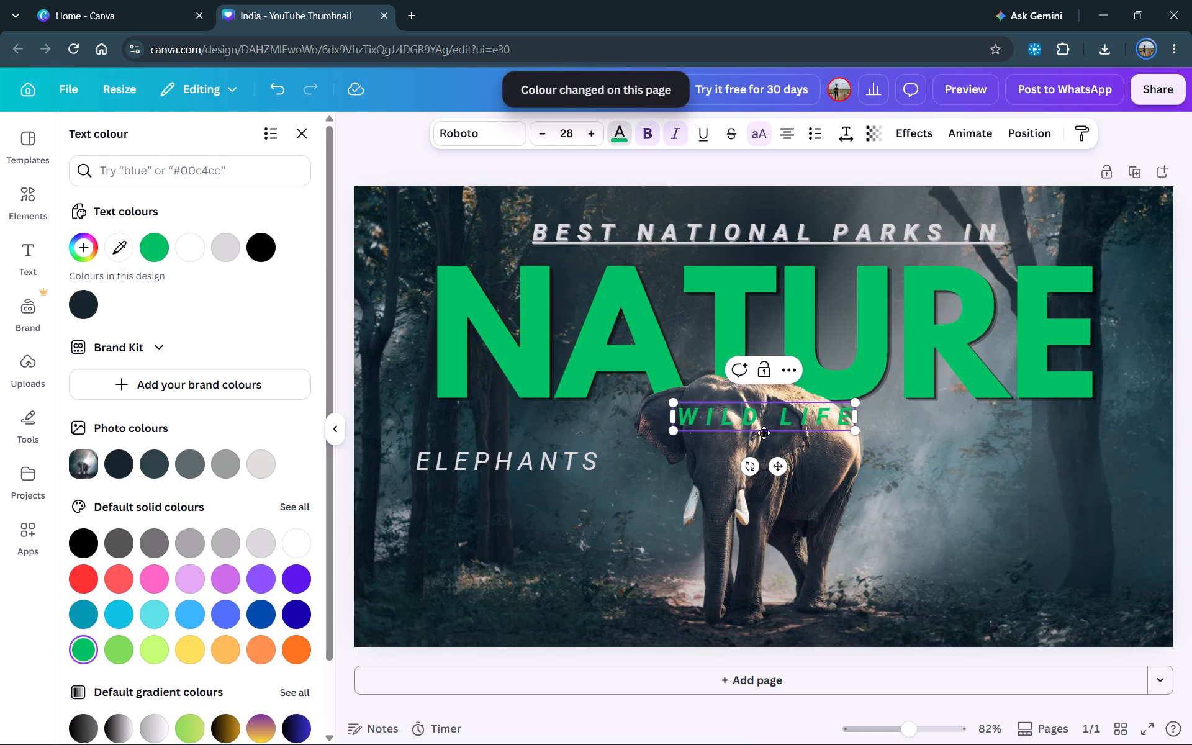
left_click_drag(764, 433, 720, 421)
left_click(679, 418)
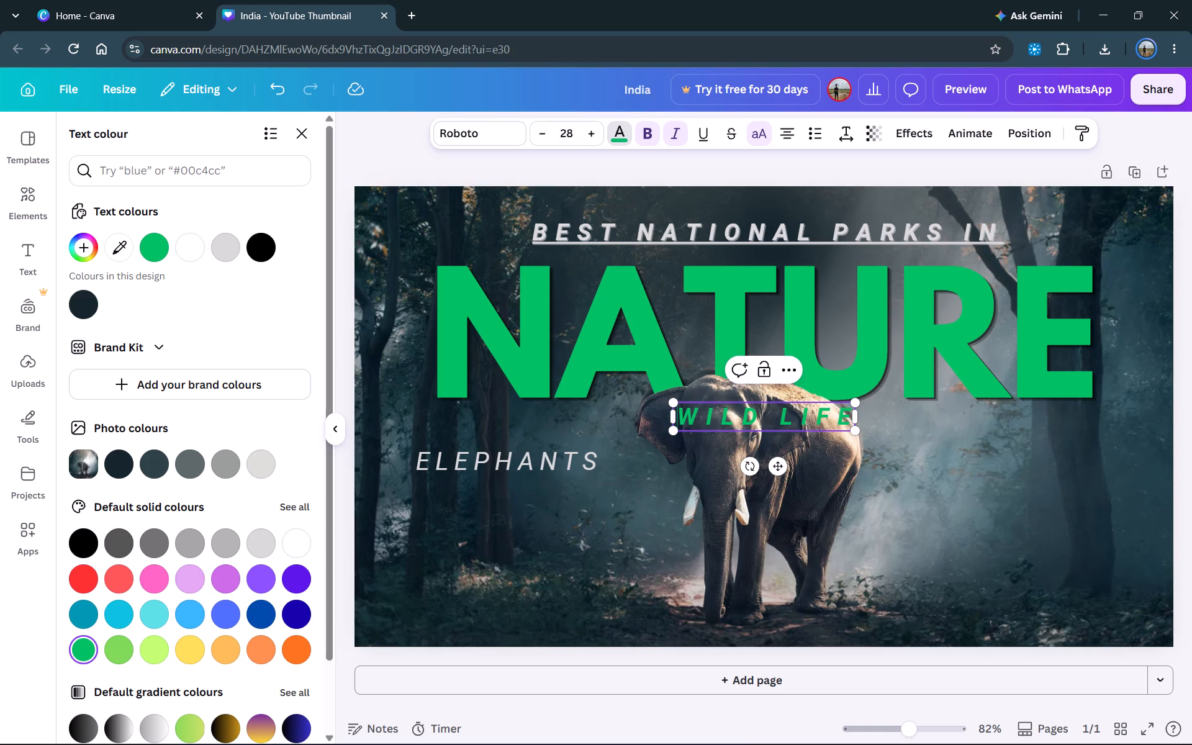
left_click_drag(758, 401, 963, 415)
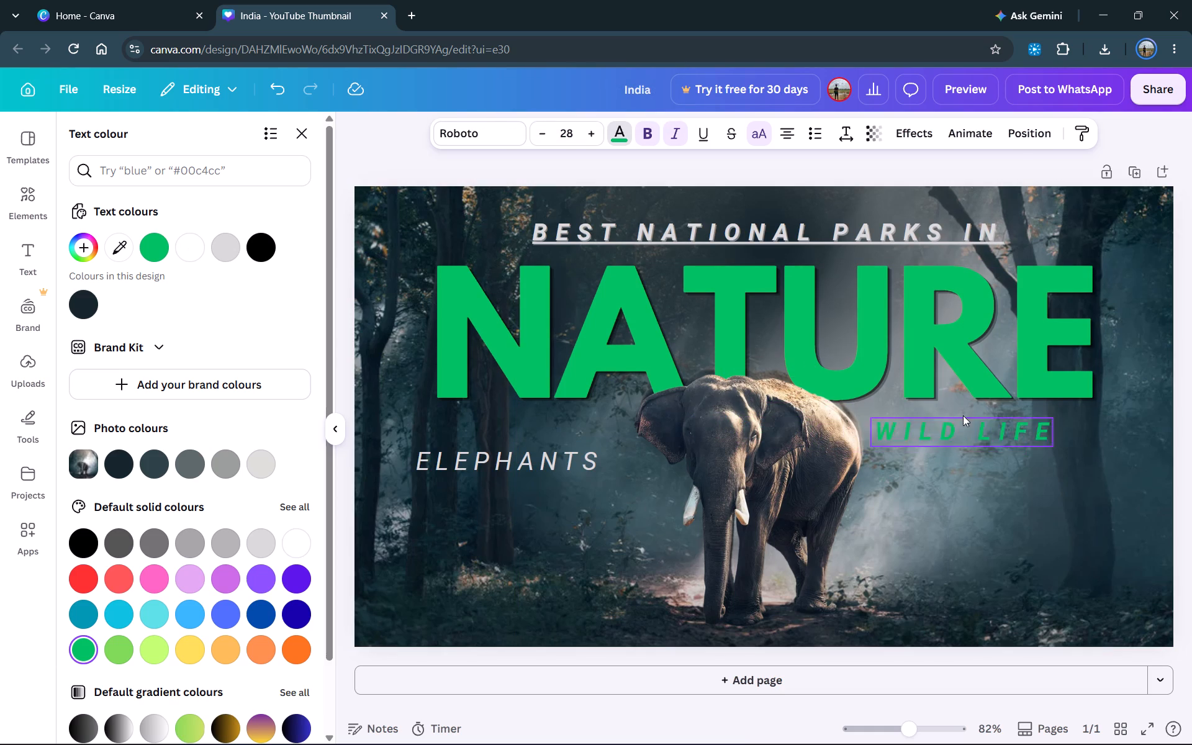
left_click_drag(963, 415, 975, 416)
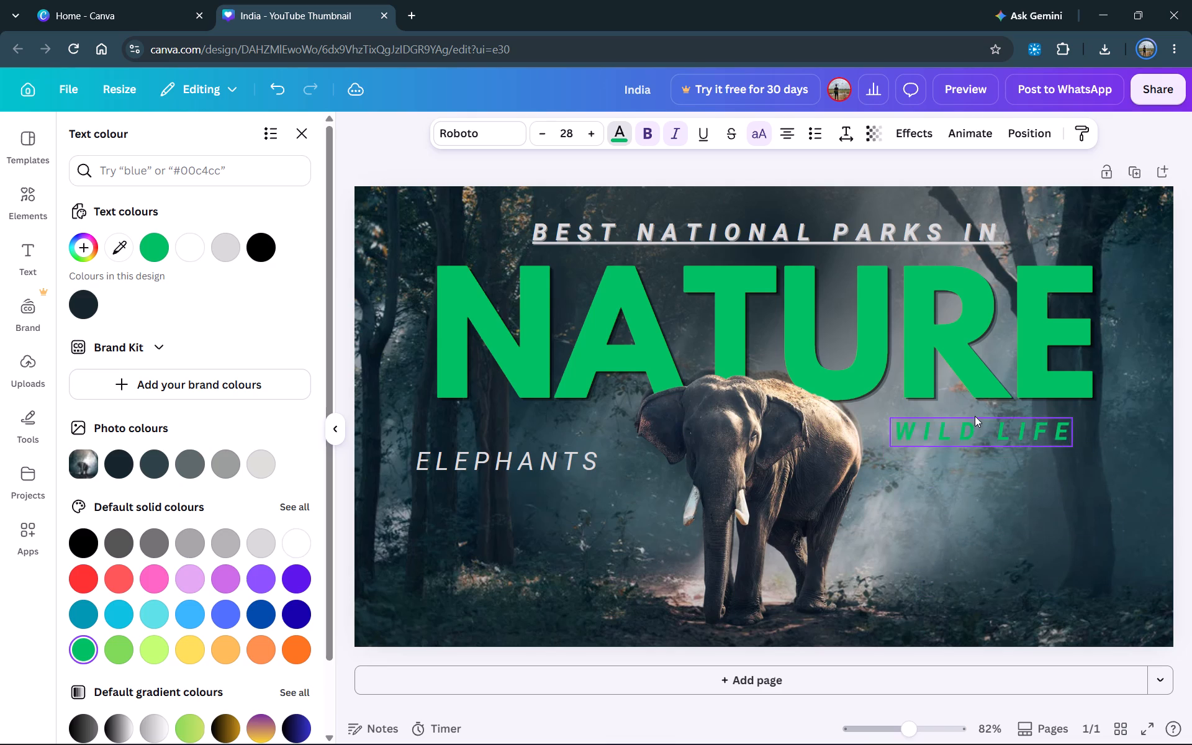
left_click_drag(975, 416, 987, 445)
left_click(998, 455)
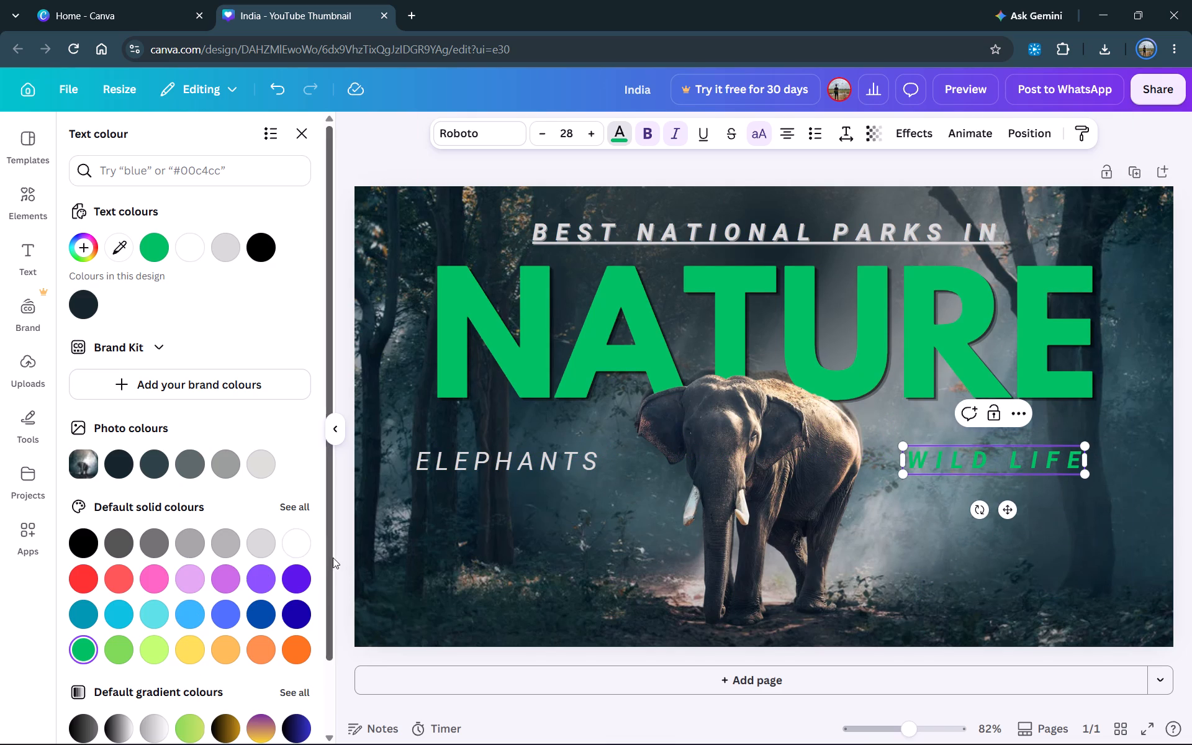
Change the green "NATURE" and "WILD LIFE" text to white by applying the colour change across the page.
left_click(289, 542)
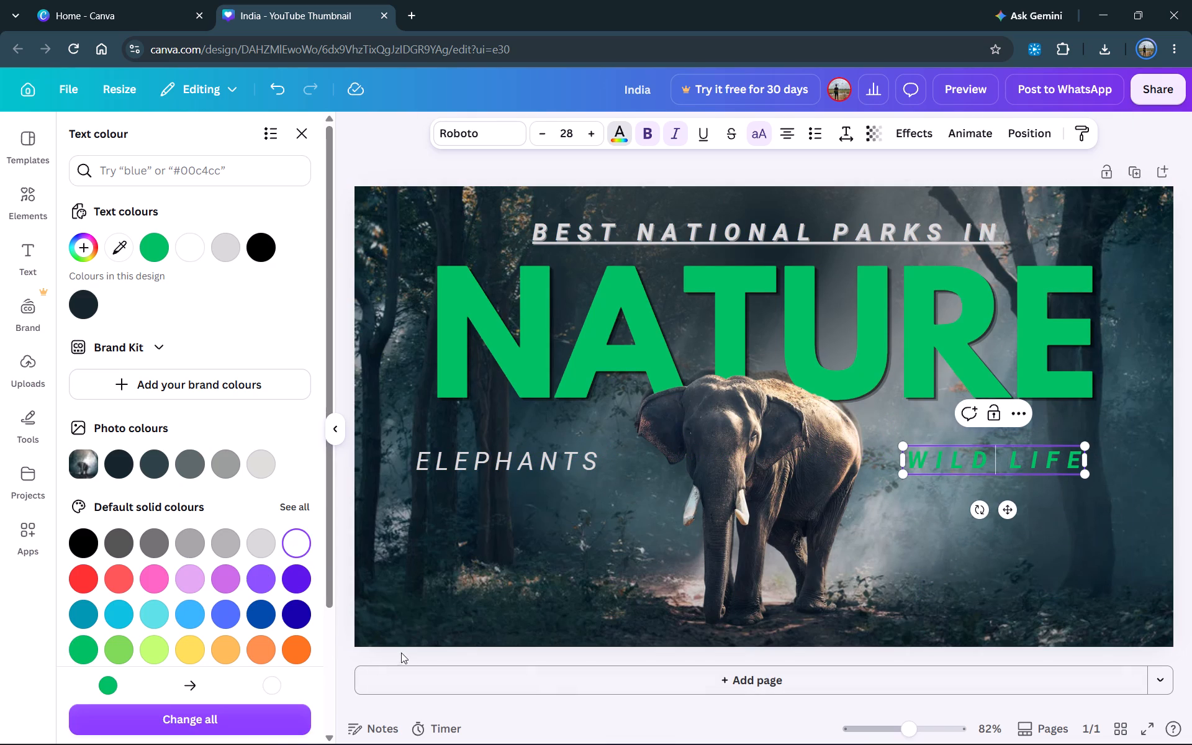
left_click(237, 716)
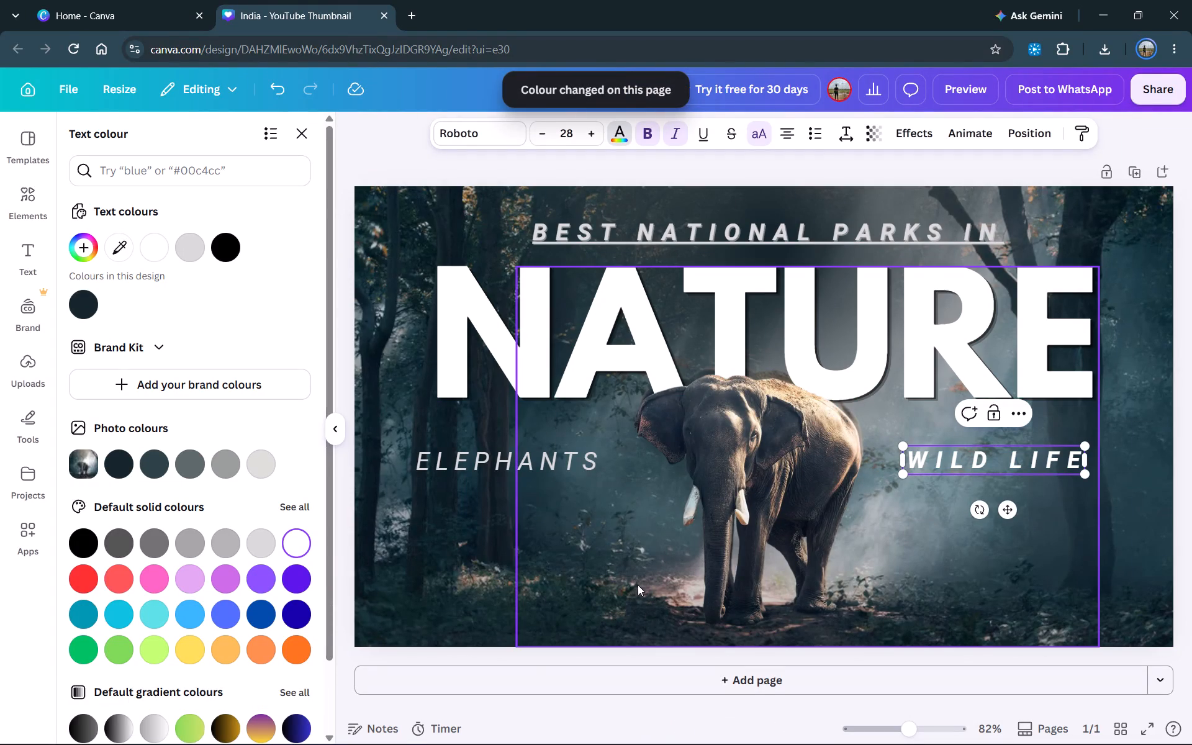
Move the elephant cutout slightly up so its head overlaps the "NATURE" title more, and deselect it.
left_click_drag(739, 461, 745, 443)
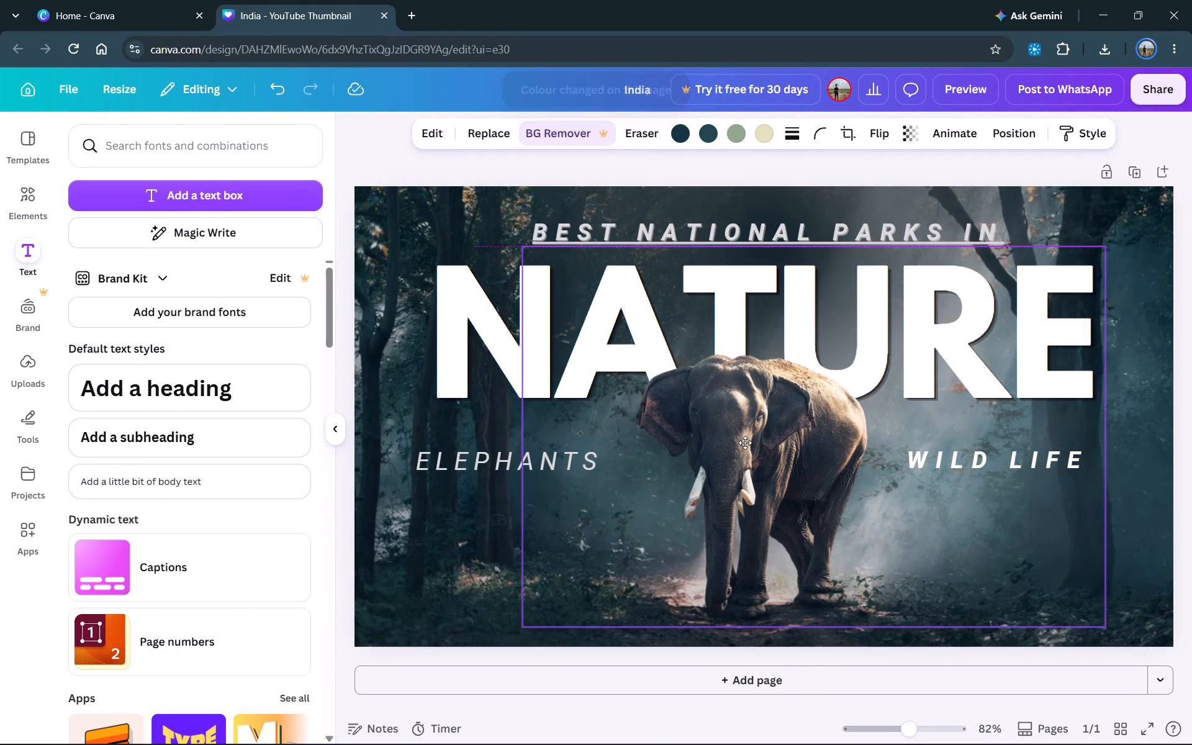
left_click_drag(745, 443, 738, 452)
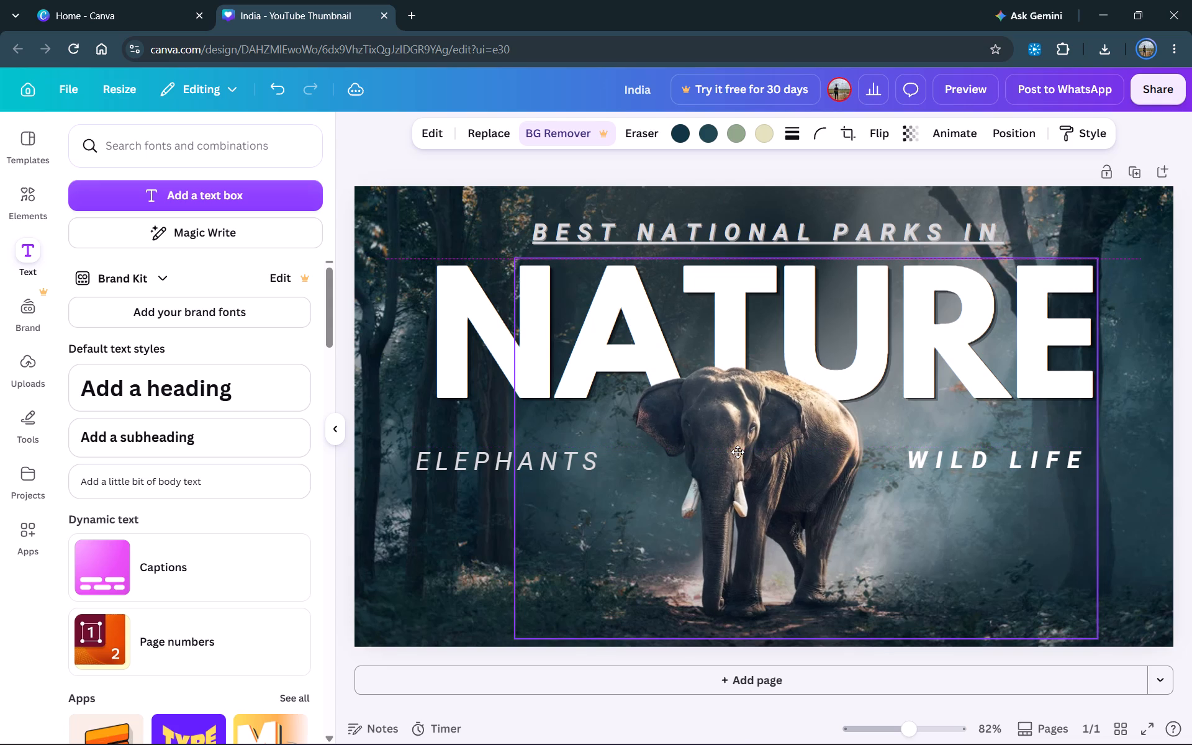
left_click_drag(738, 452, 744, 455)
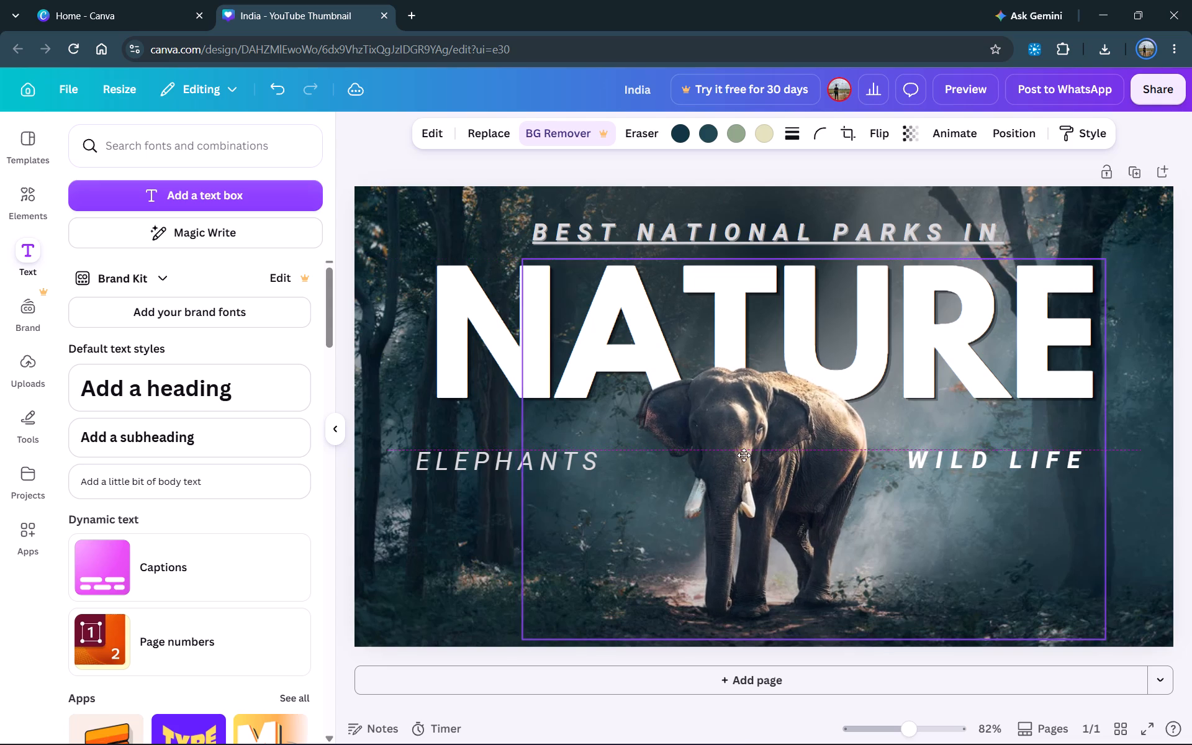
left_click_drag(744, 455, 740, 449)
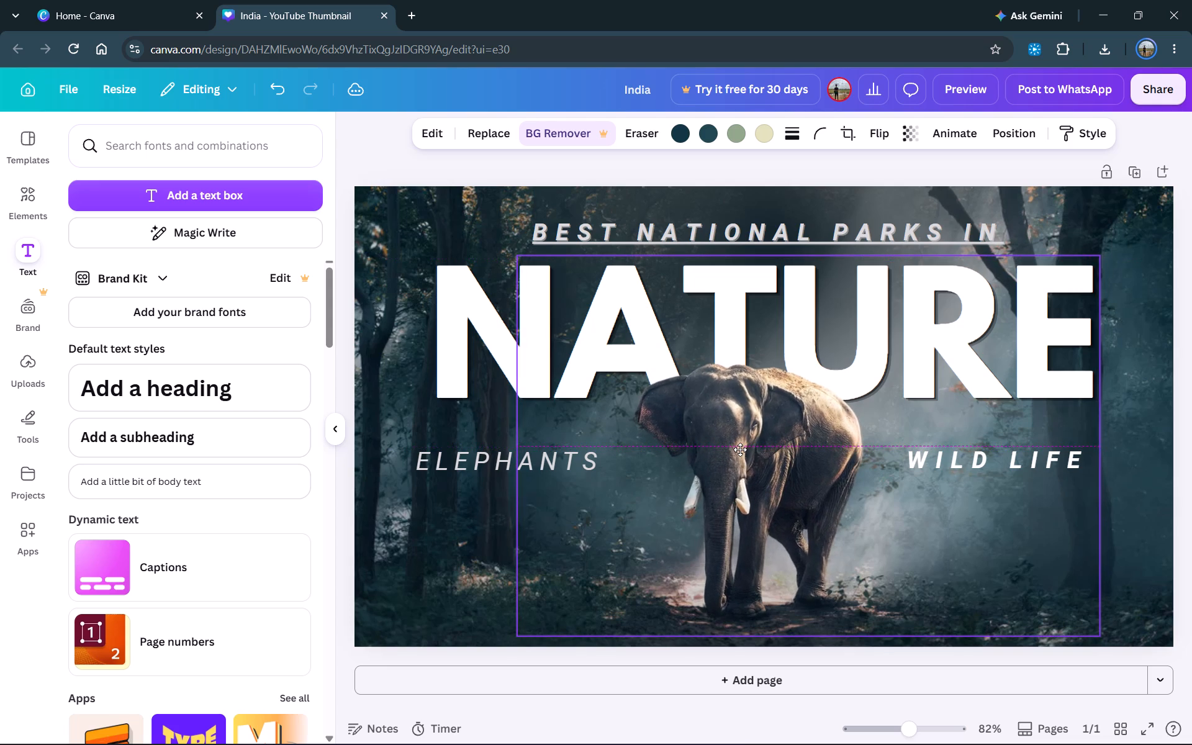
left_click_drag(740, 449, 741, 449)
left_click(916, 515)
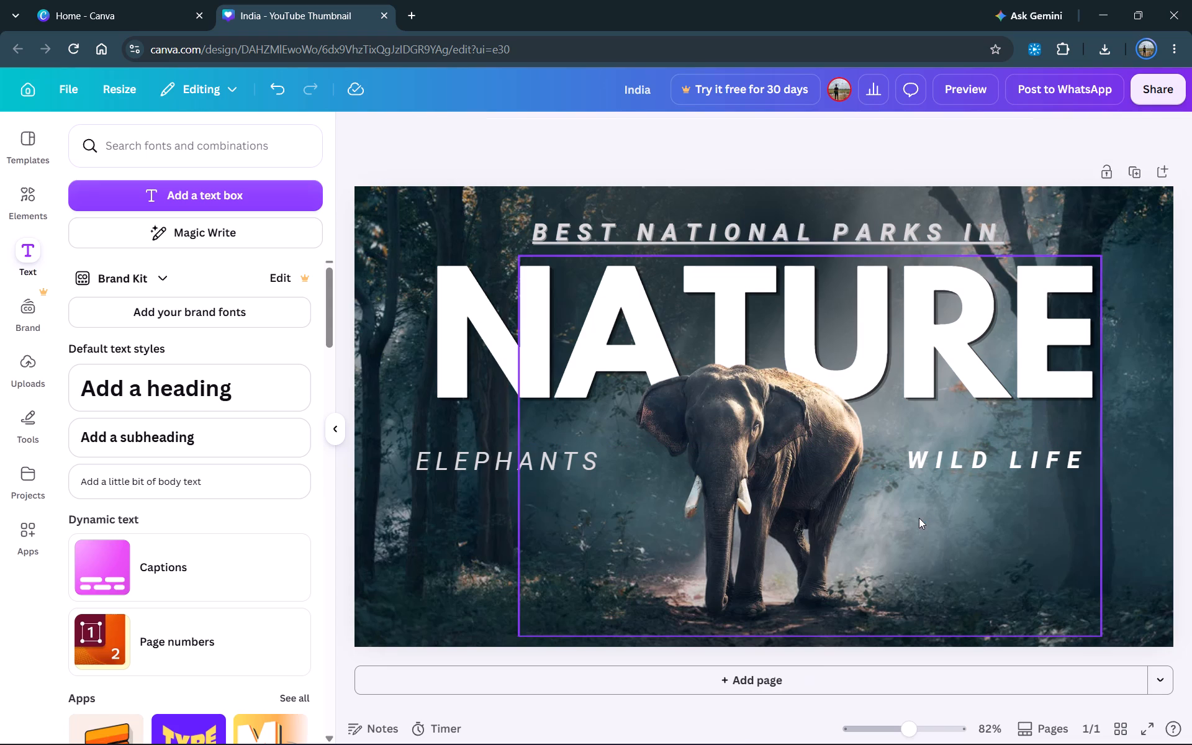
Look through the default text styles and the font combinations for a lettering style that suits the thumbnail.
left_click(1191, 547)
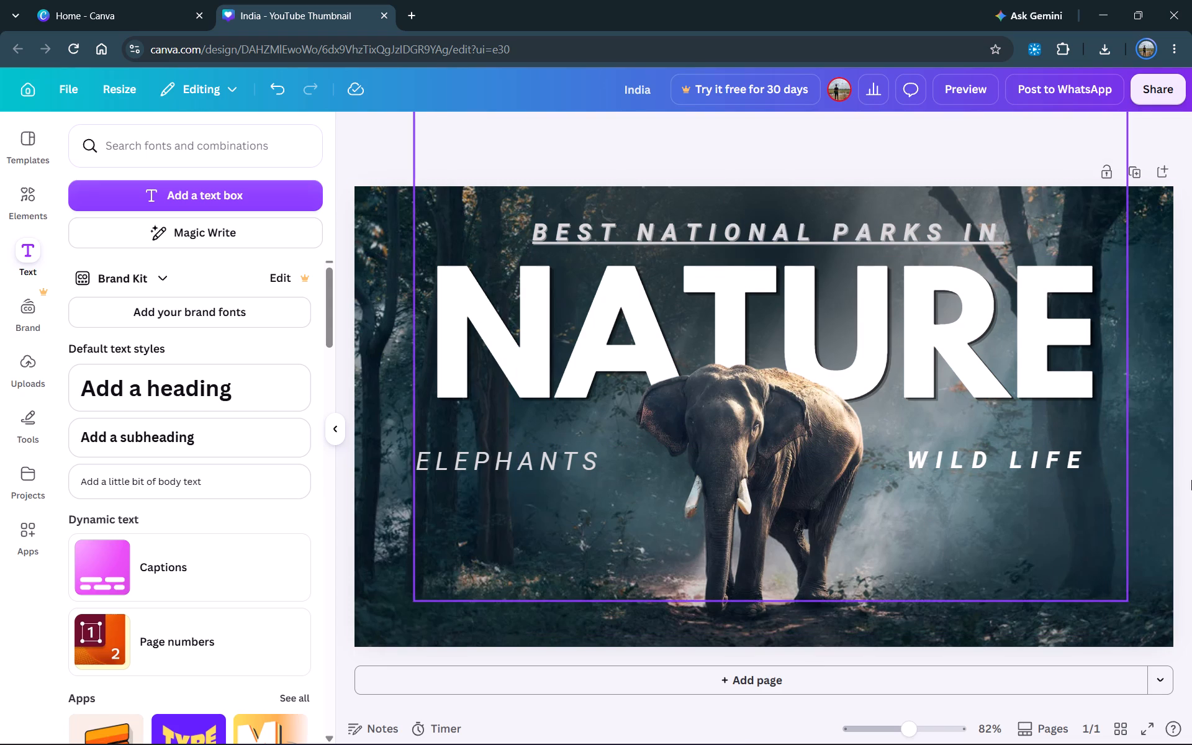
scroll(202, 334, "down", 3)
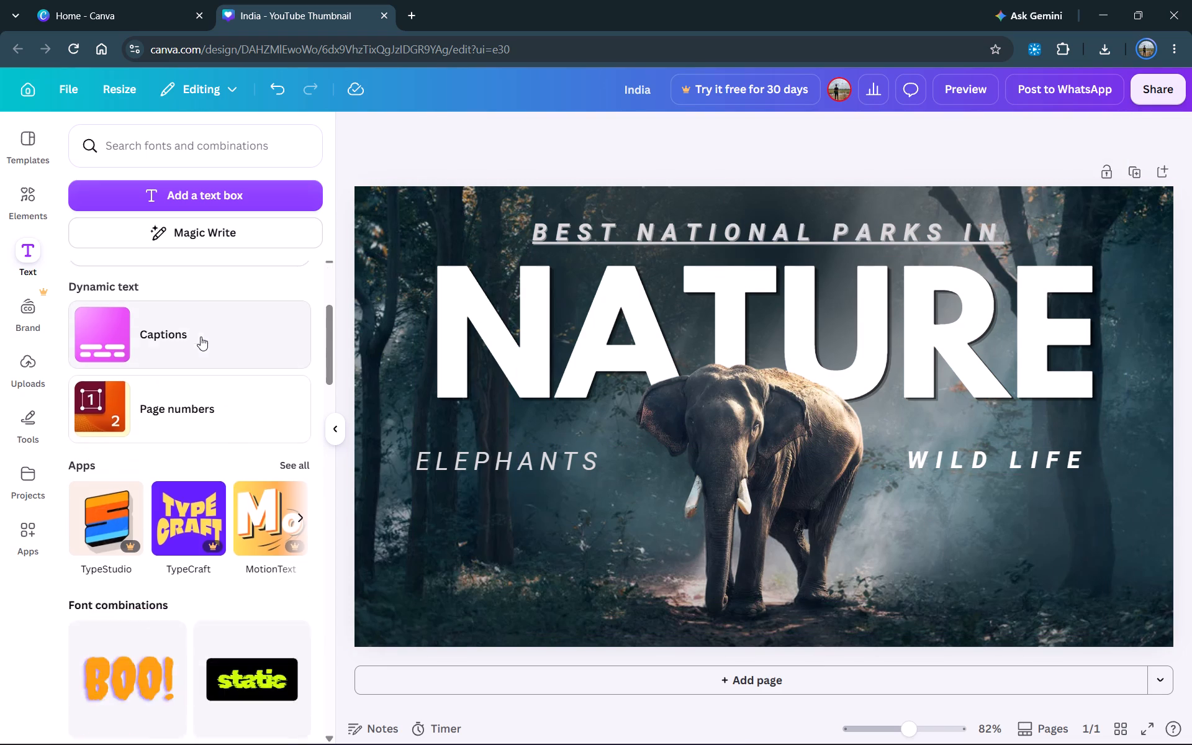
scroll(201, 336, "up", 2)
scroll(189, 329, "down", 5)
scroll(188, 328, "up", 1)
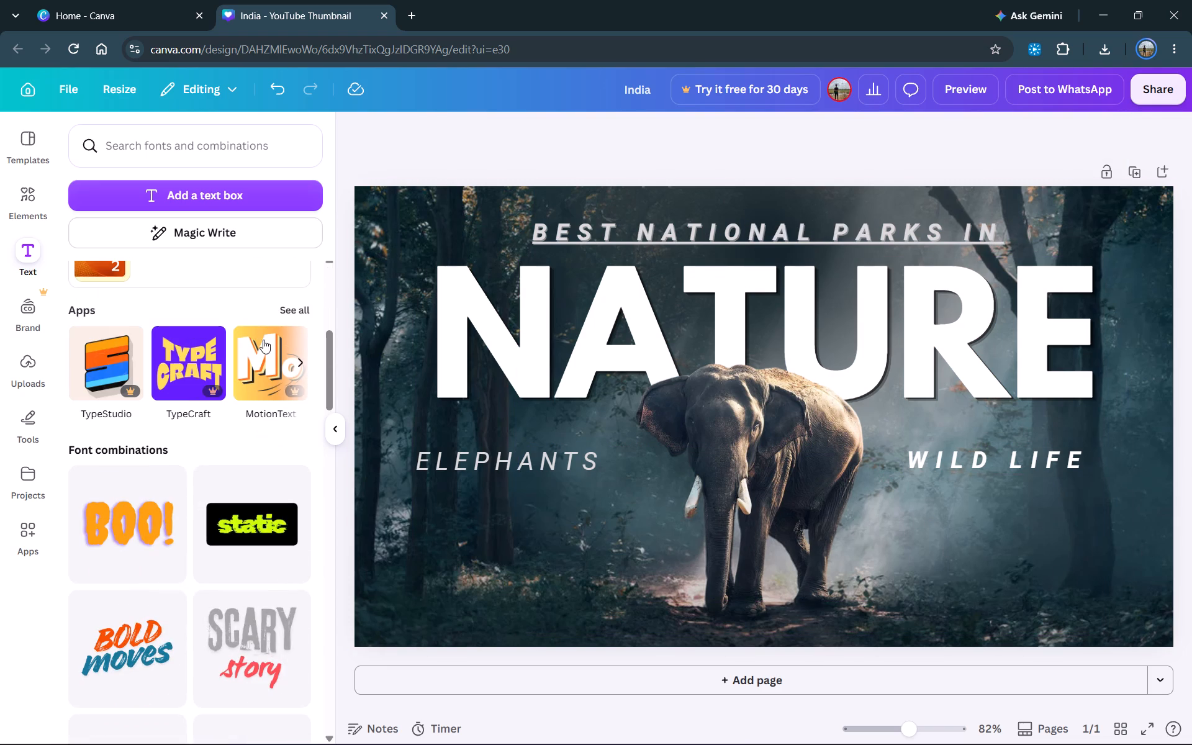
scroll(111, 390, "down", 10)
scroll(122, 411, "up", 3)
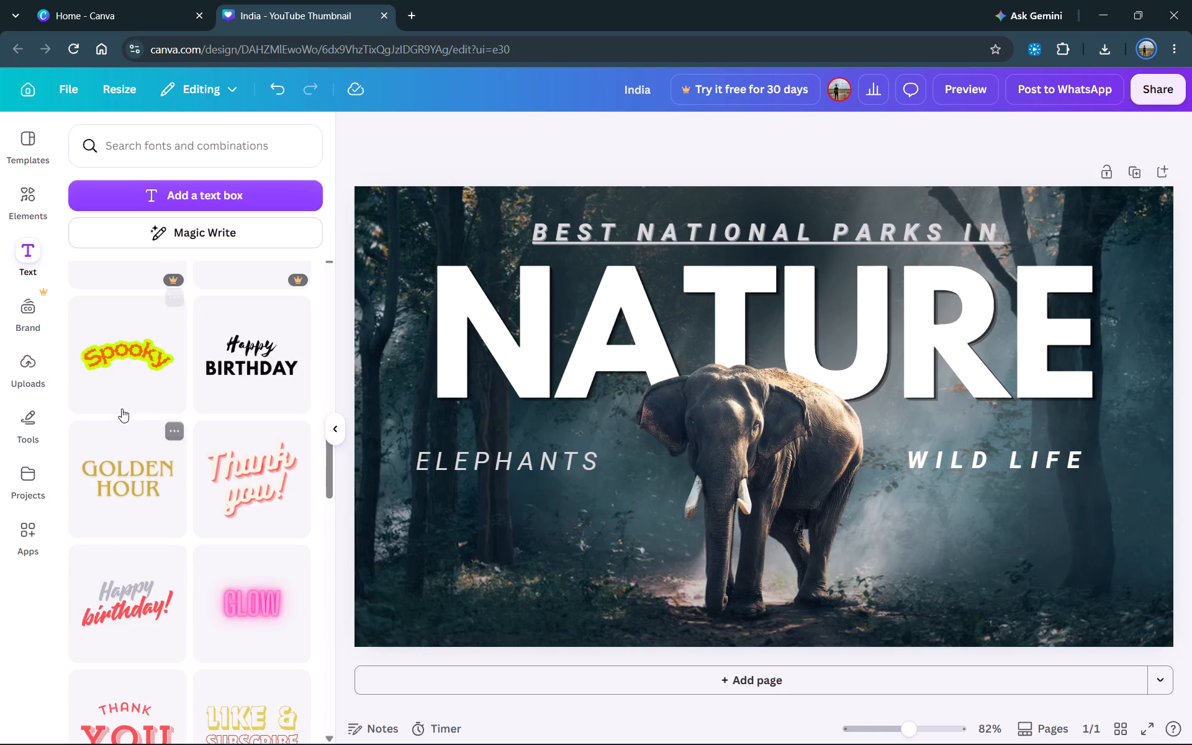
scroll(122, 408, "down", 14)
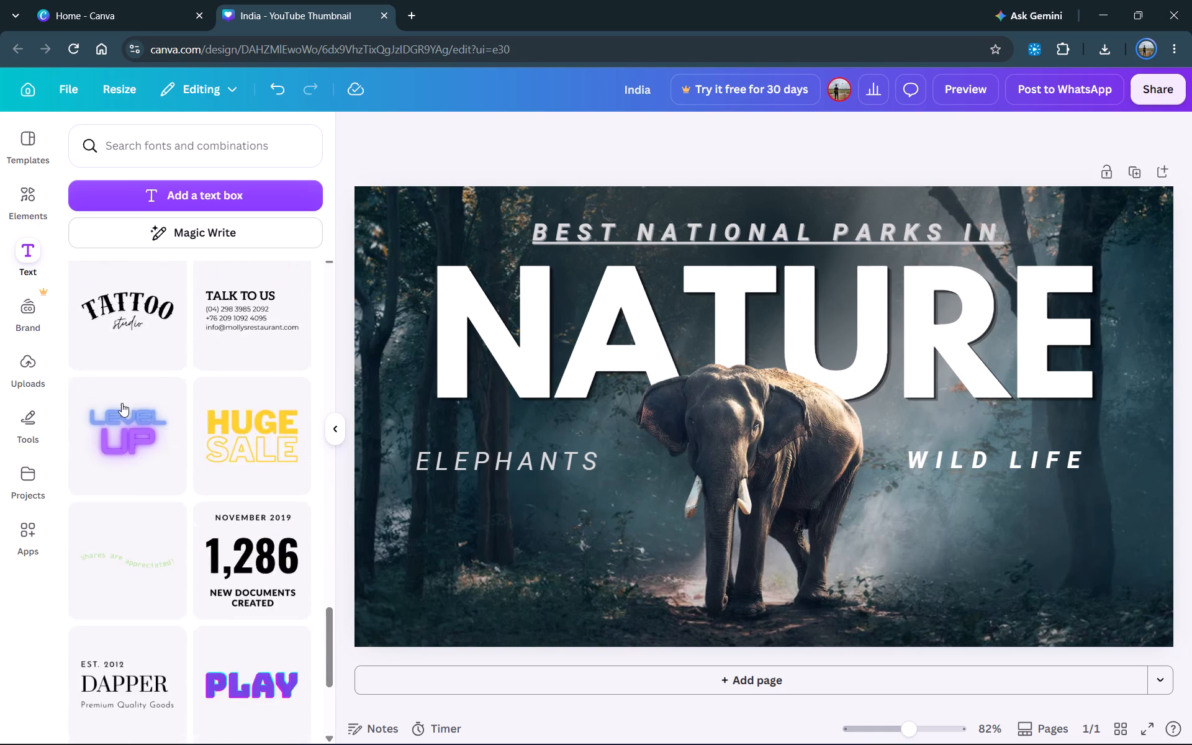
scroll(122, 403, "down", 10)
scroll(122, 401, "up", 6)
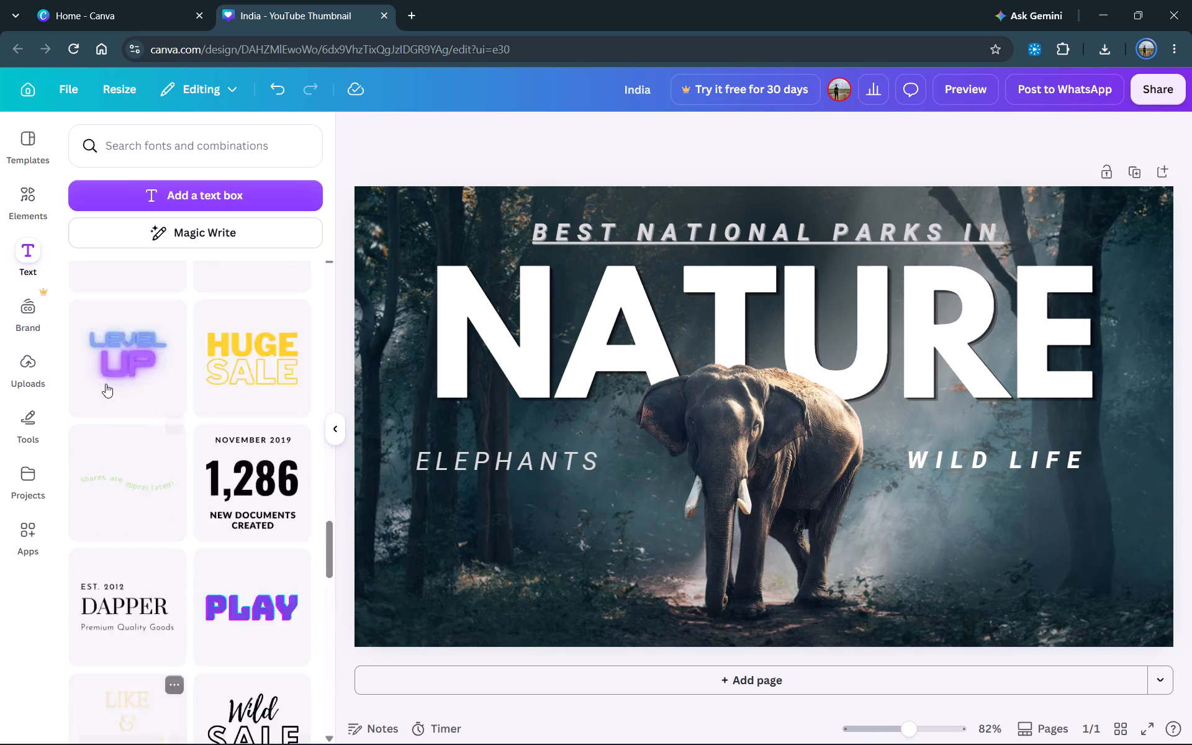
scroll(106, 384, "up", 20)
scroll(106, 384, "up", 13)
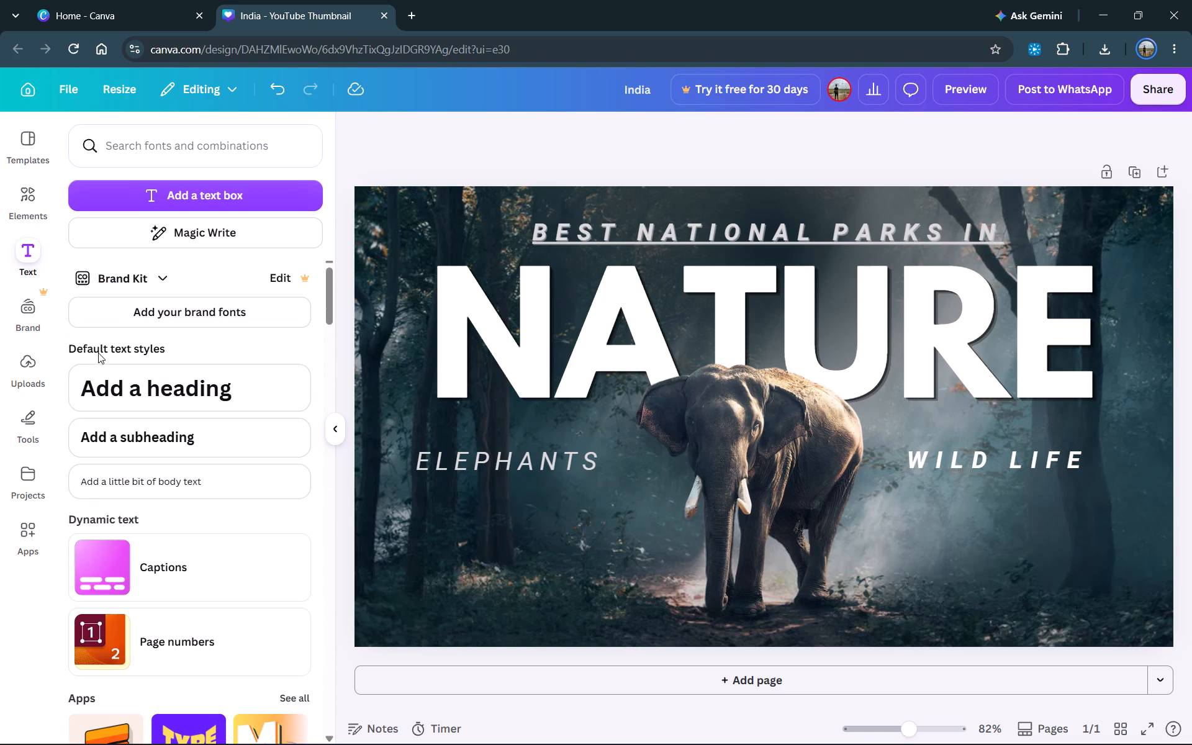
scroll(98, 353, "up", 6)
Extend the "WILD LIFE" label beside the elephant so it reads "WILD LIFE ANIMAL".
left_click(1054, 467)
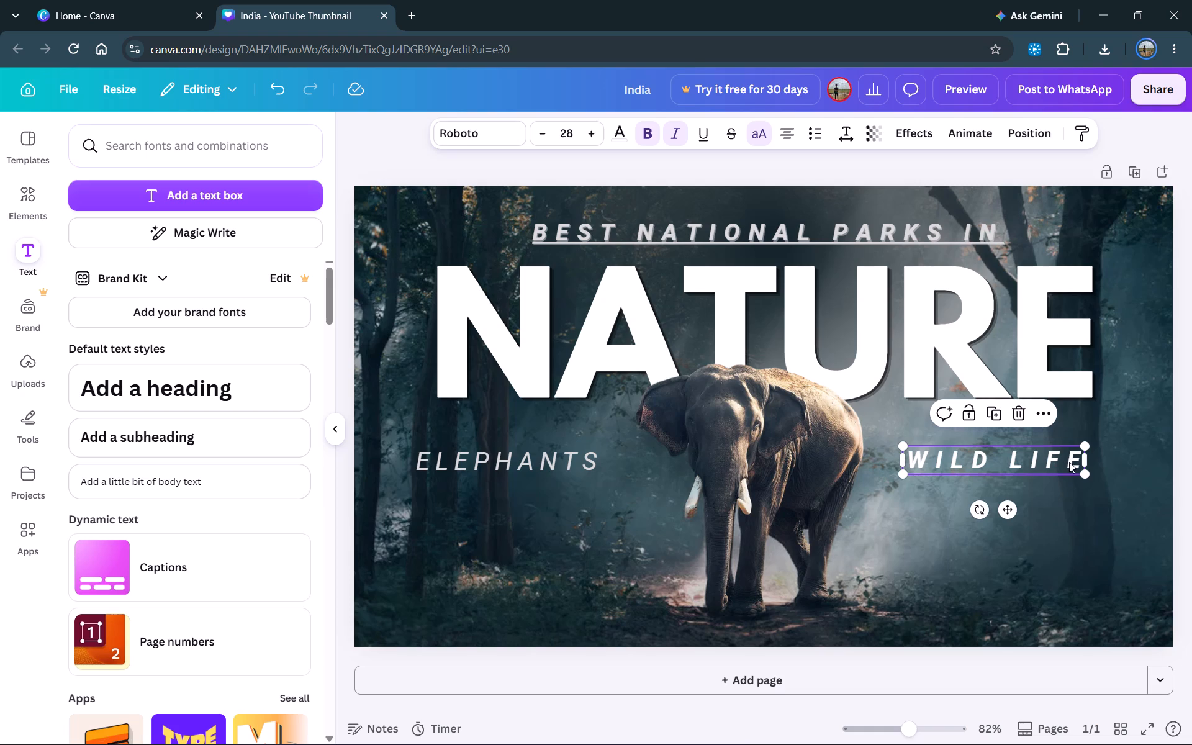
left_click(1072, 462)
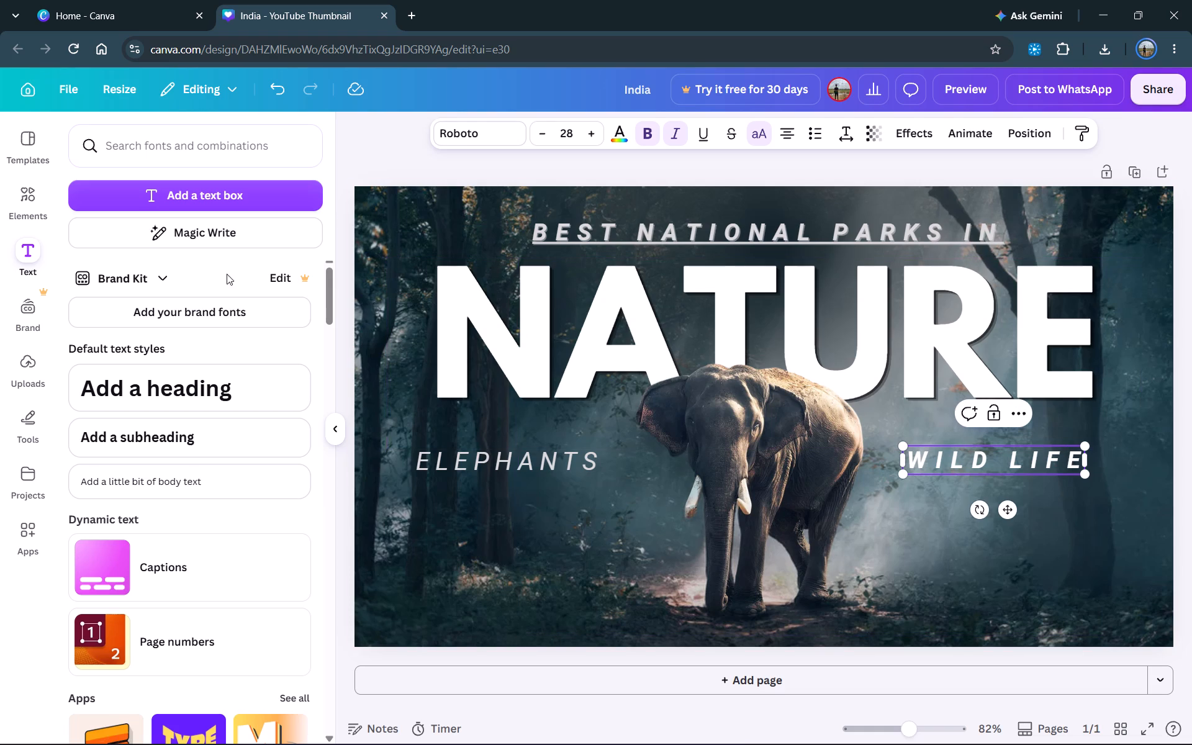
left_click(1075, 467)
left_click_drag(1077, 462, 1083, 461)
left_click(1083, 461)
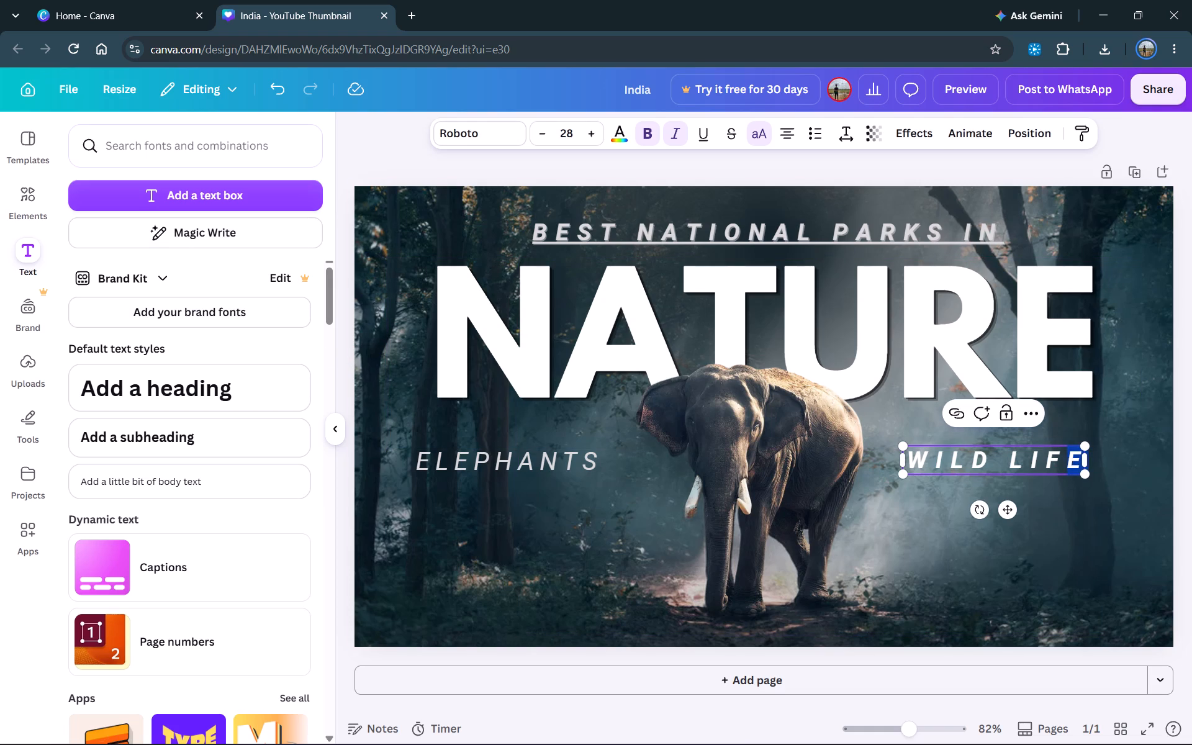
left_click(1081, 460)
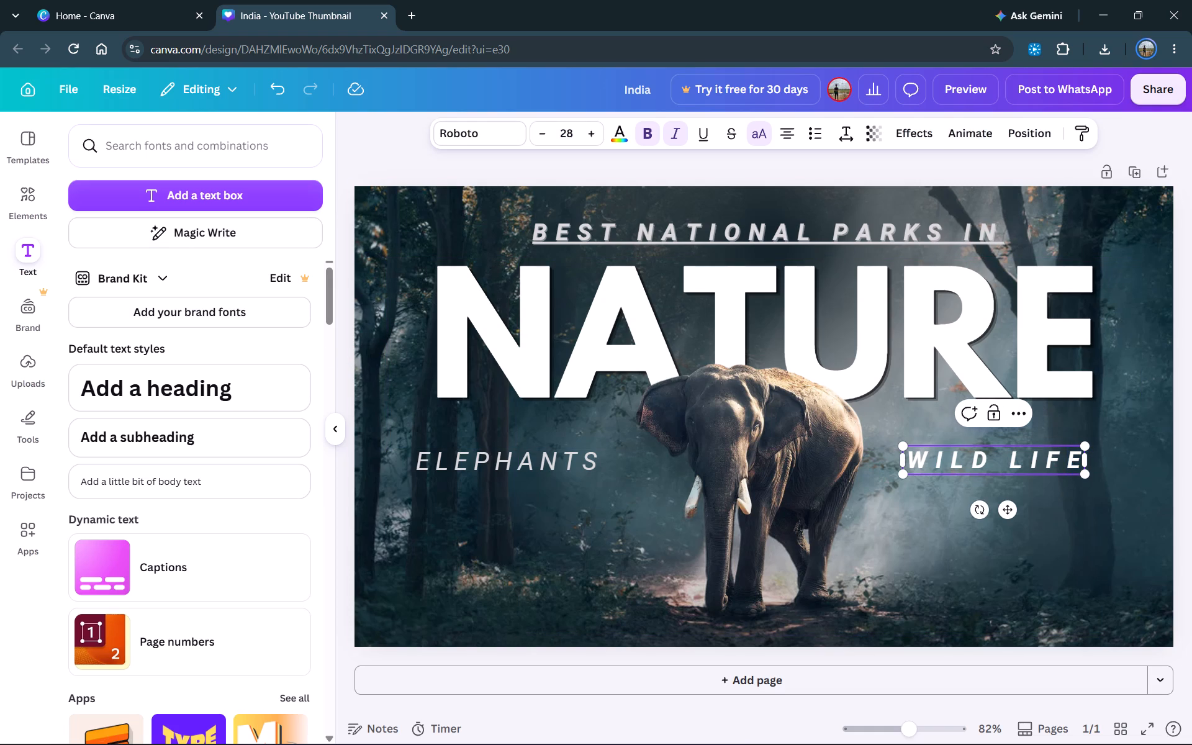
key("a")
type("NIMAL")
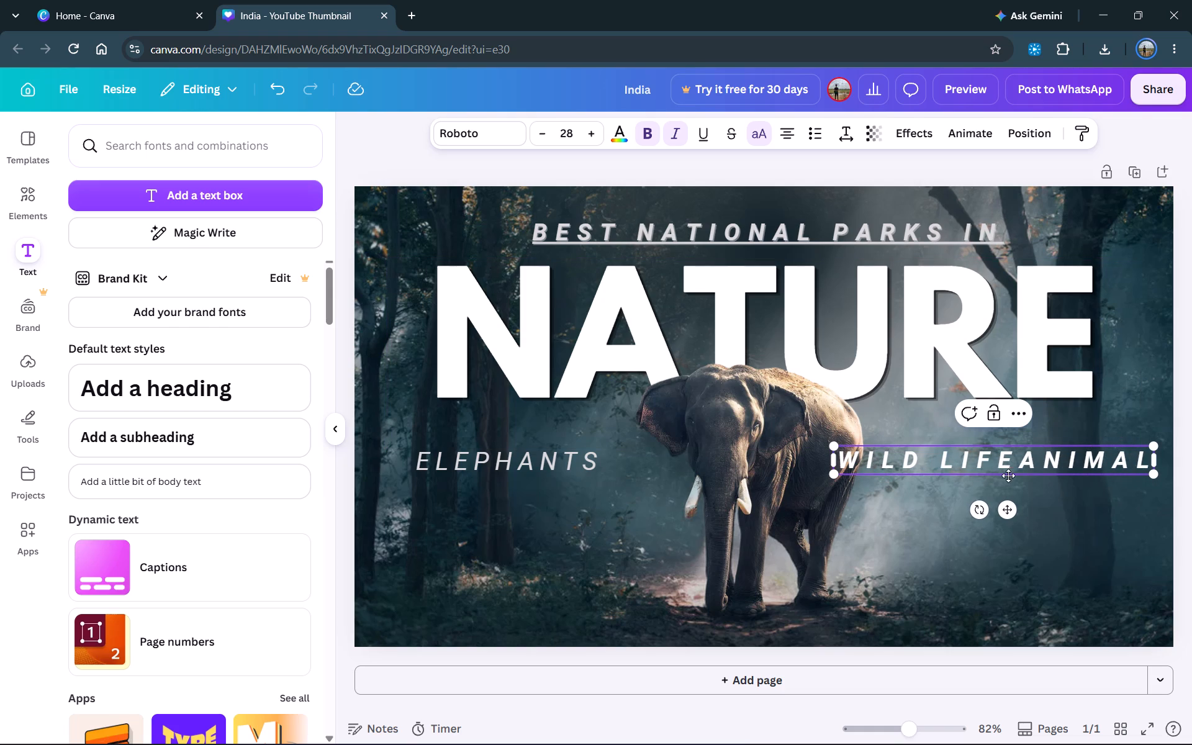
left_click(1016, 460)
key("space")
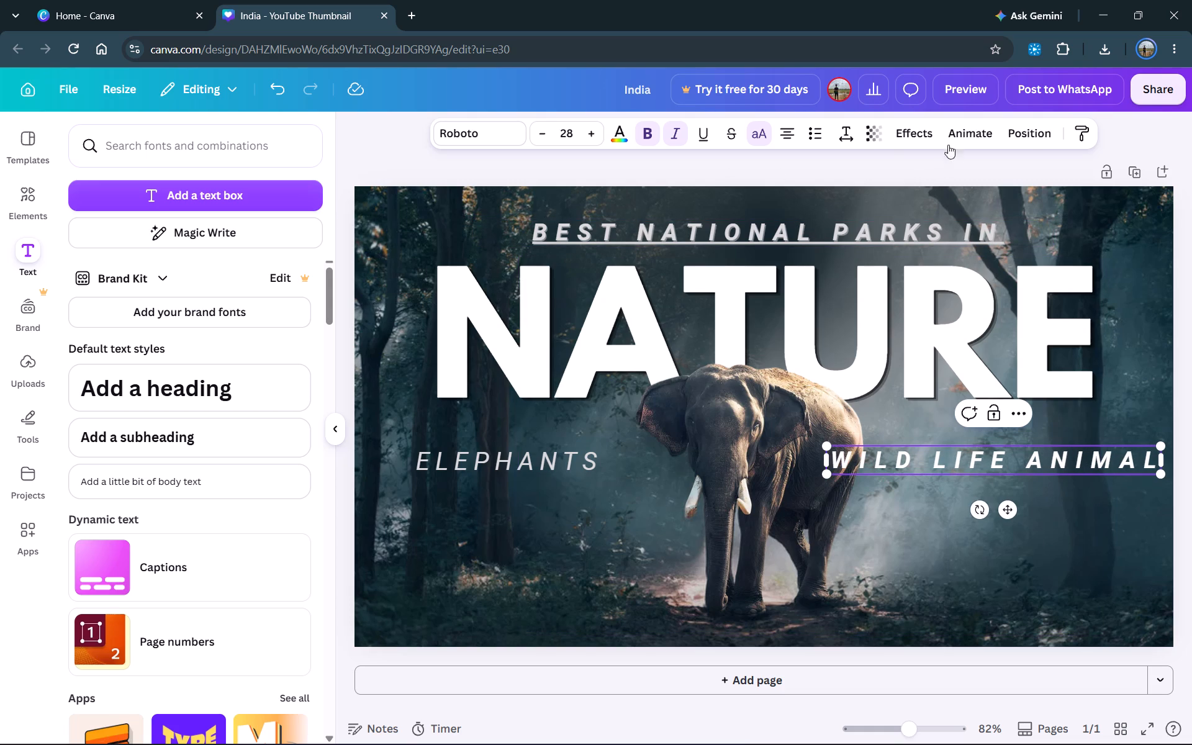
Reduce the letter spacing of the "WILD LIFE ANIMAL" label to 230.
left_click(843, 122)
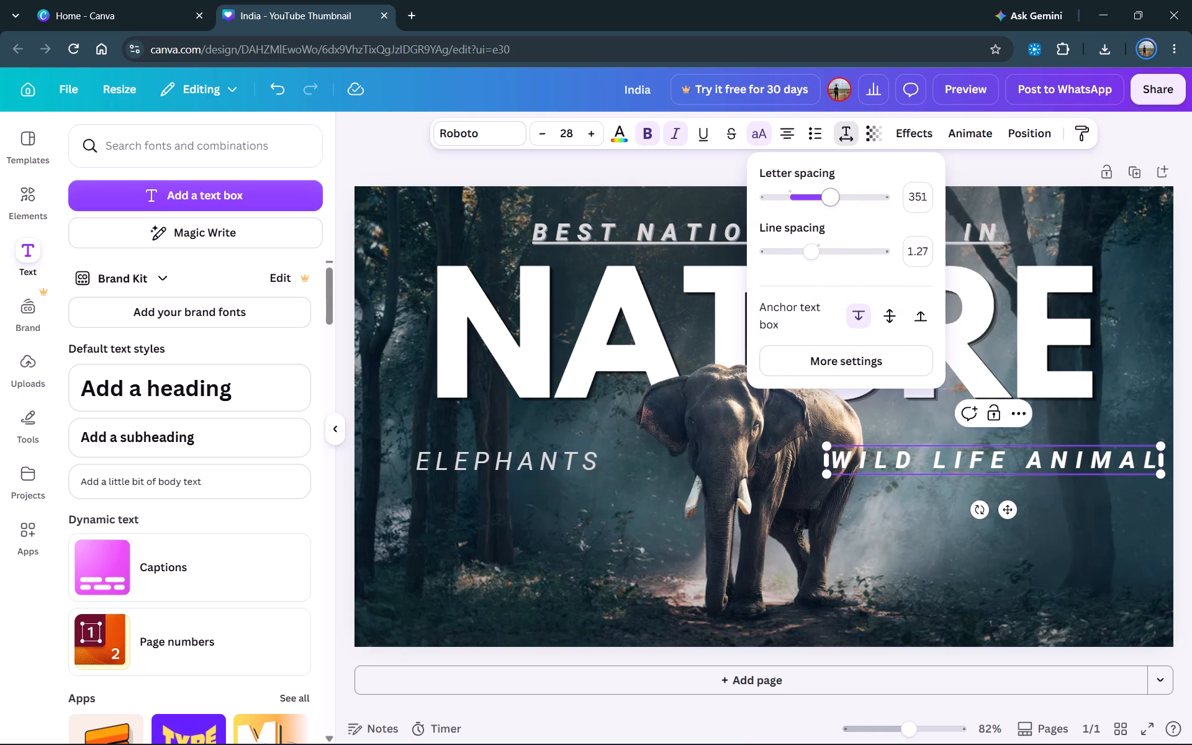
left_click_drag(829, 197, 818, 199)
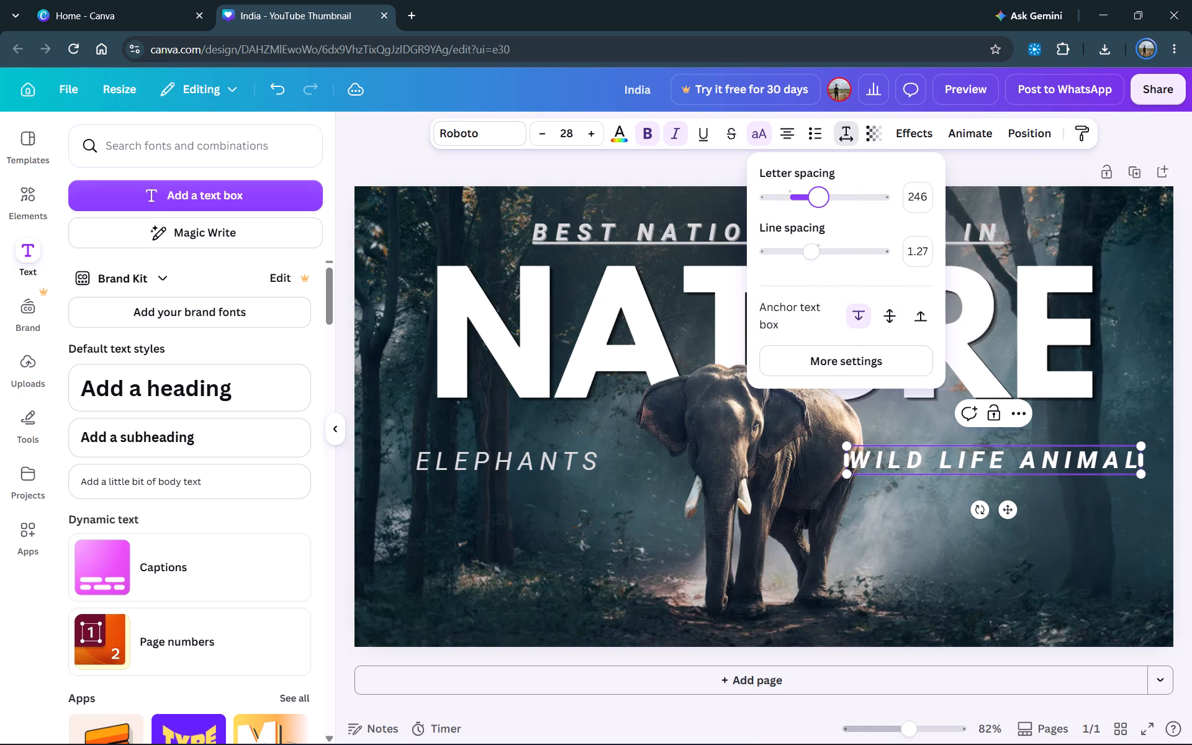
left_click_drag(818, 199, 816, 199)
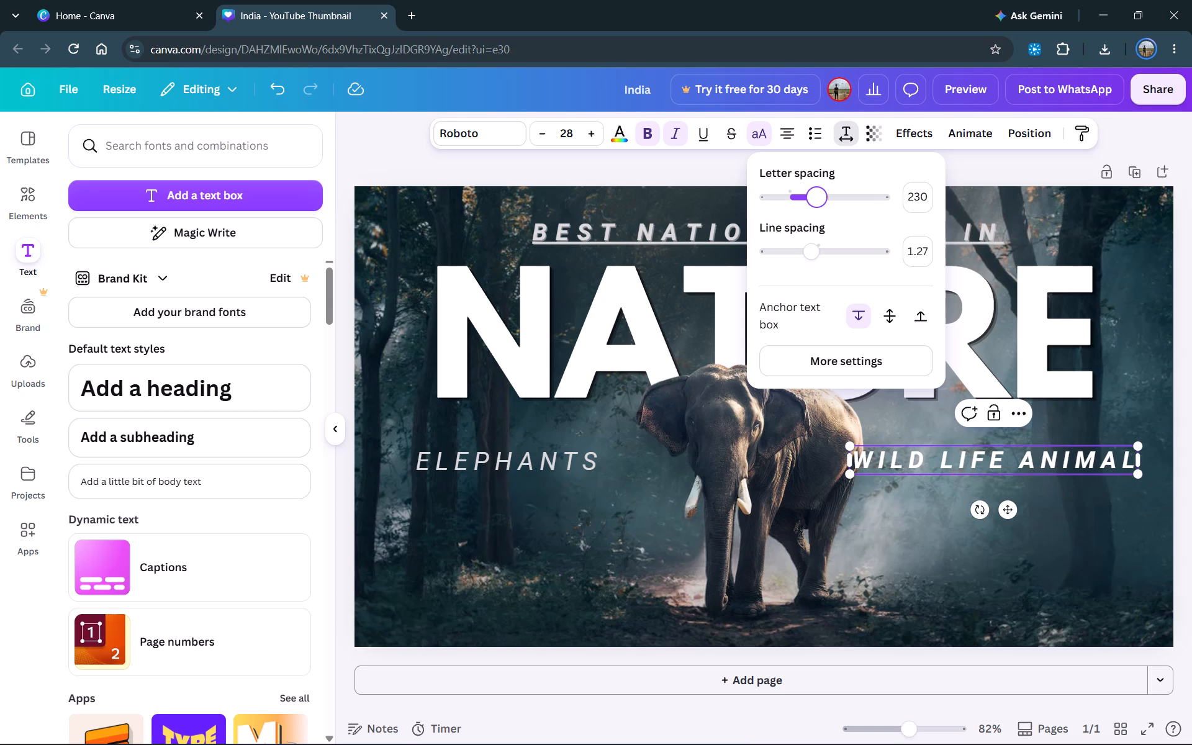
left_click(975, 174)
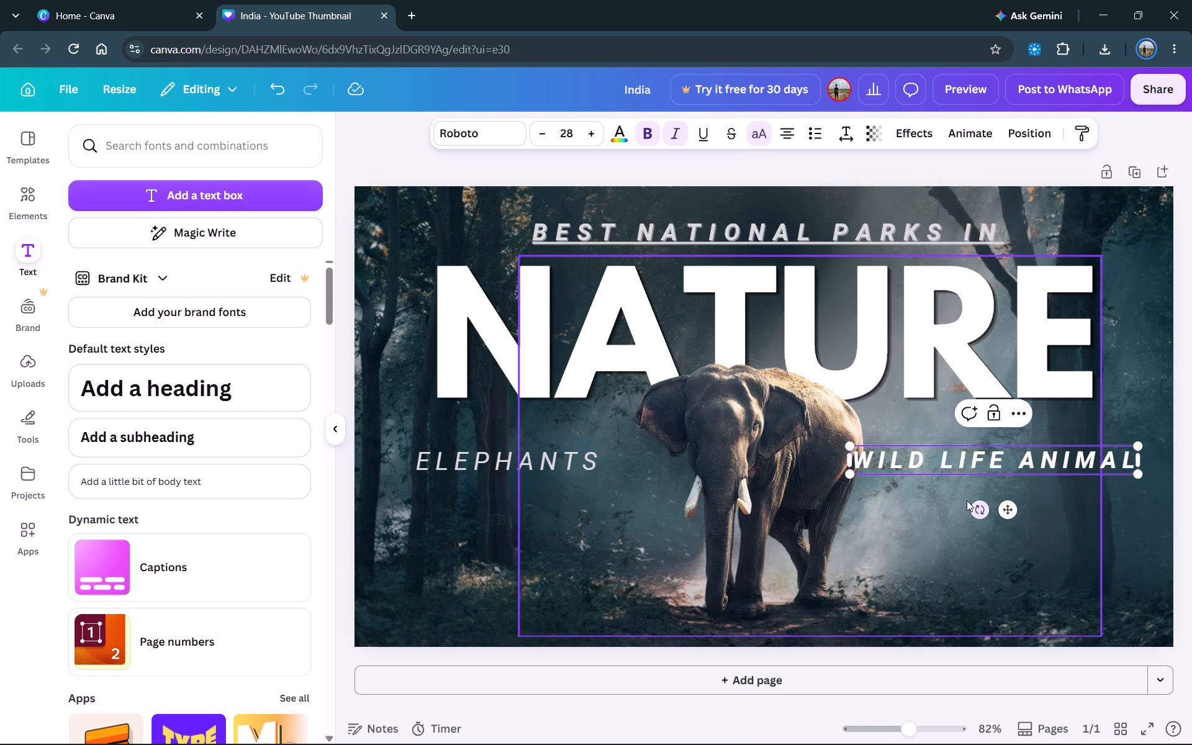
Move the "WILD LIFE ANIMAL" label right, clear of the elephant, and scale it down to font size 26.9.
left_click_drag(975, 451, 992, 453)
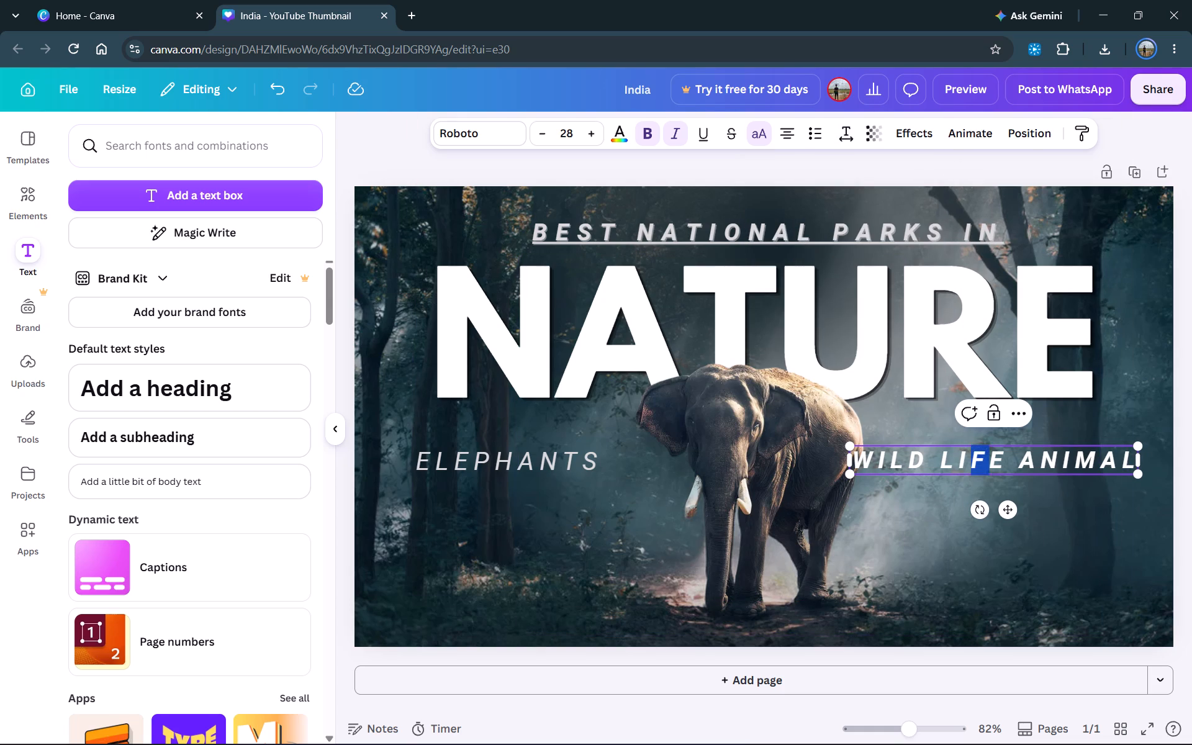
left_click_drag(992, 453, 946, 446)
left_click_drag(1068, 454, 1047, 453)
left_click(1042, 553)
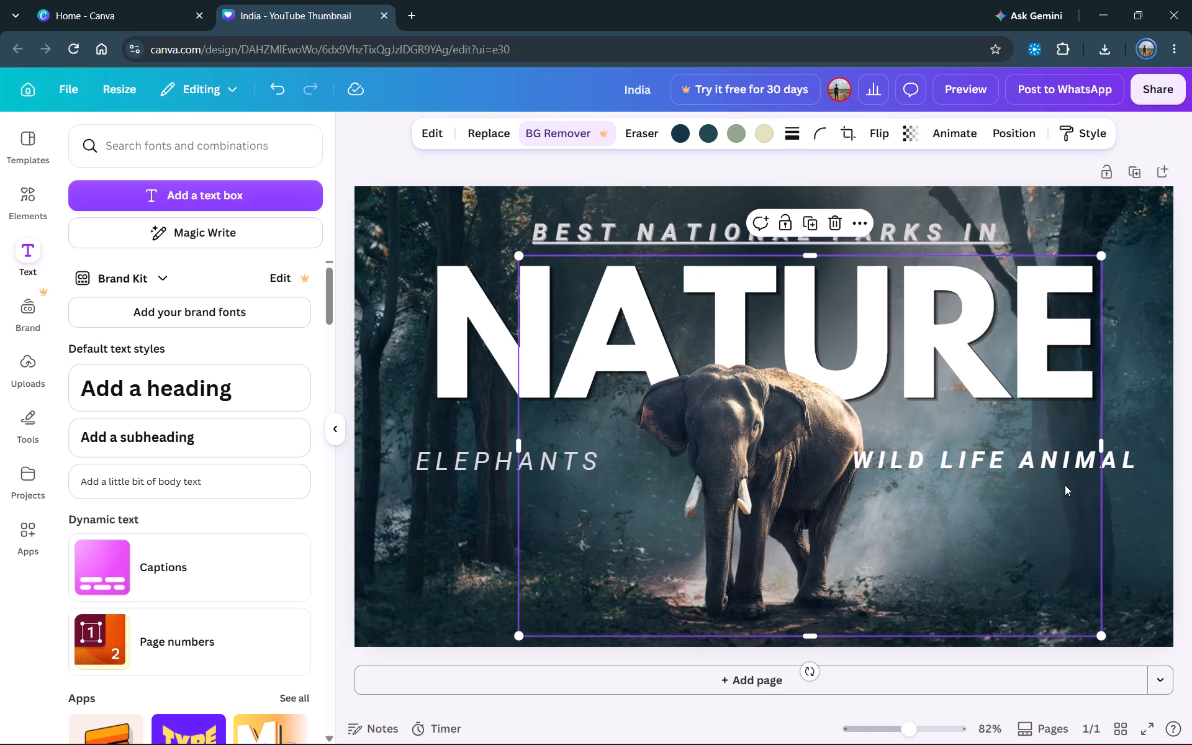
left_click(970, 465)
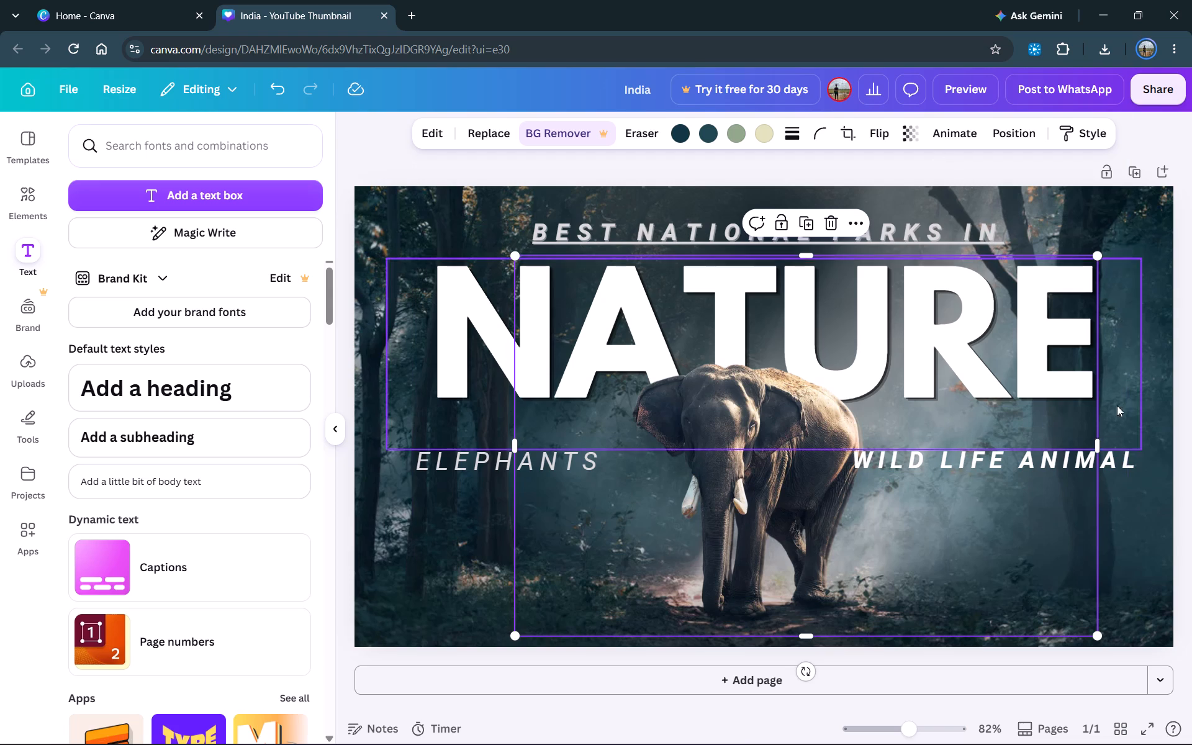
left_click(1109, 456)
left_click_drag(1089, 445, 1107, 446)
left_click_drag(1137, 446, 1155, 445)
left_click_drag(849, 444, 878, 448)
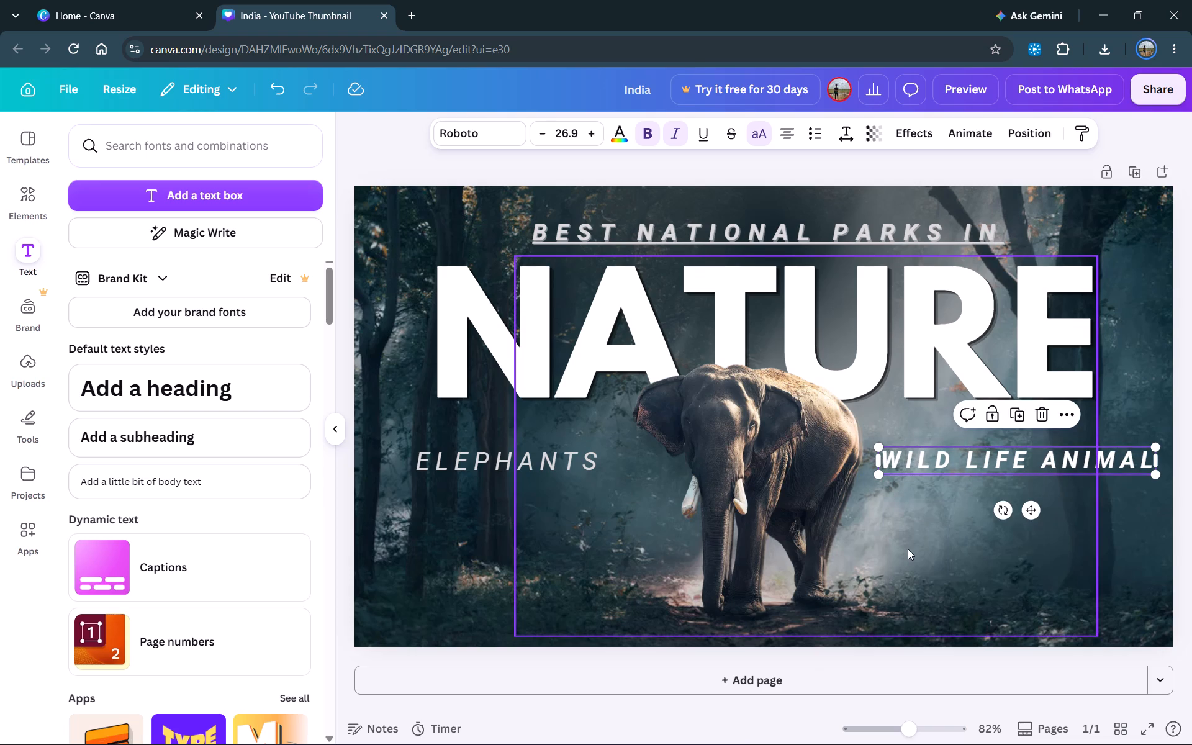
left_click(908, 549)
left_click(1145, 562)
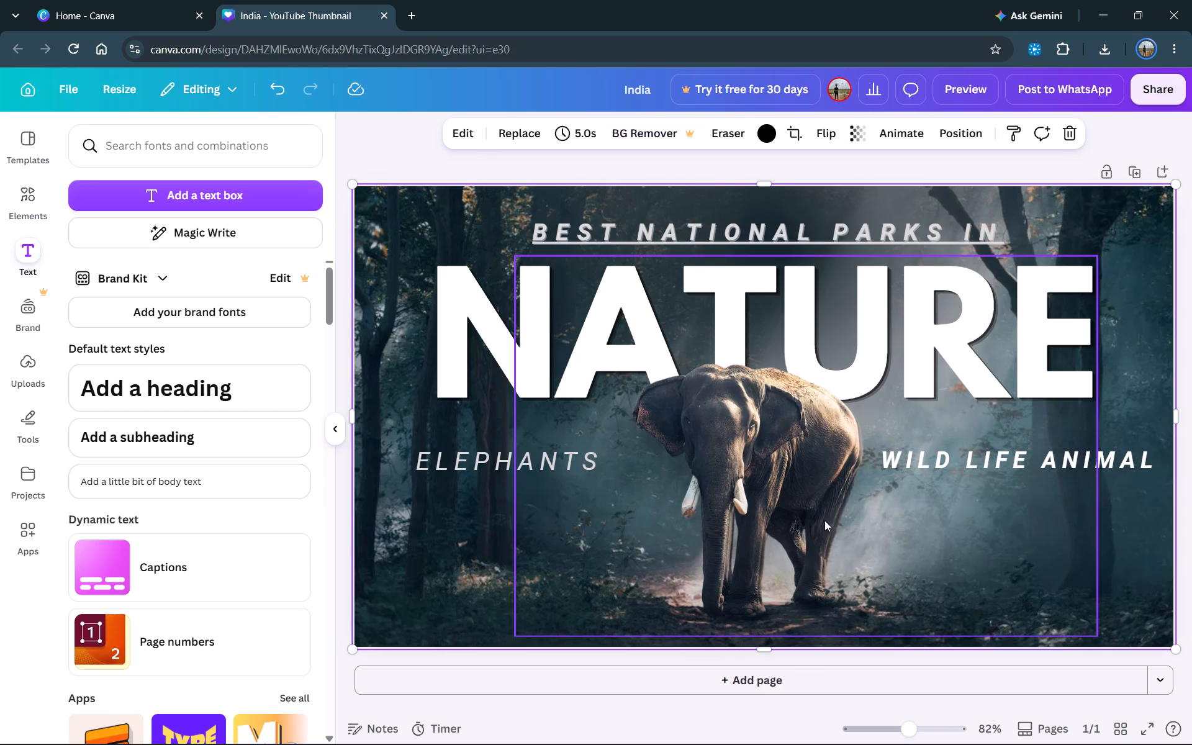
Nudge the elephant cutout slightly right so it lines up with the elephant's place in the background.
left_click(733, 443)
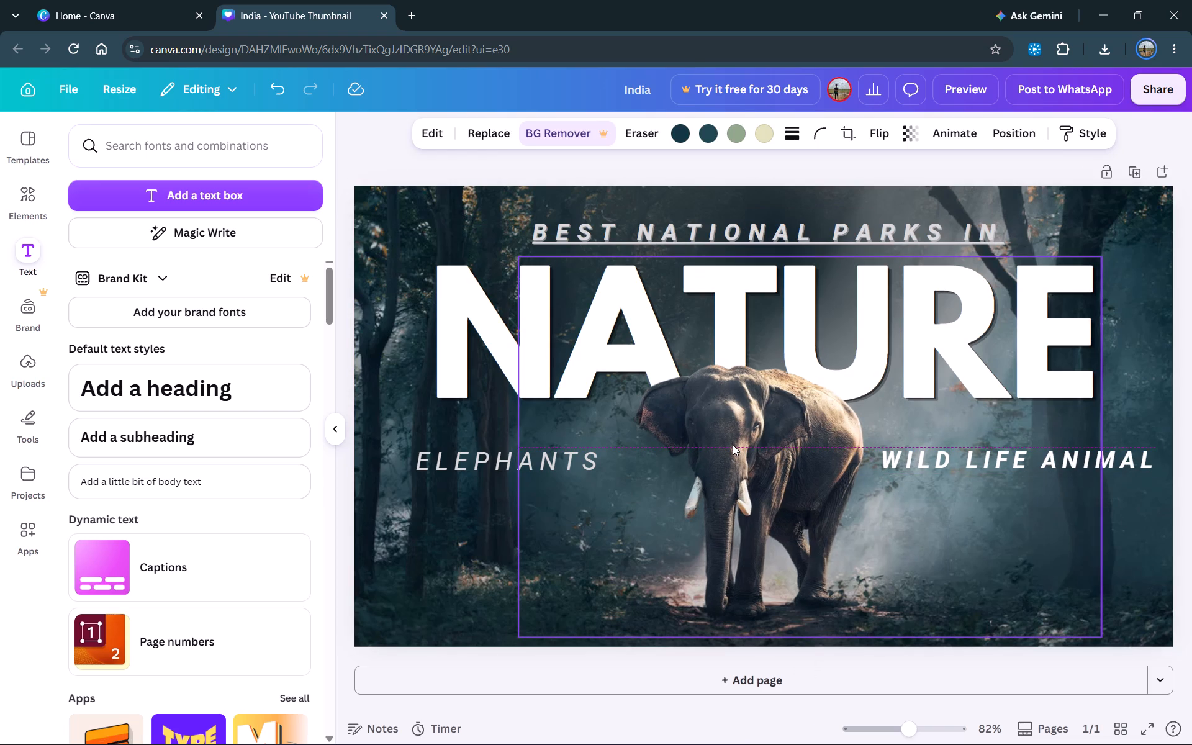
left_click(1128, 503)
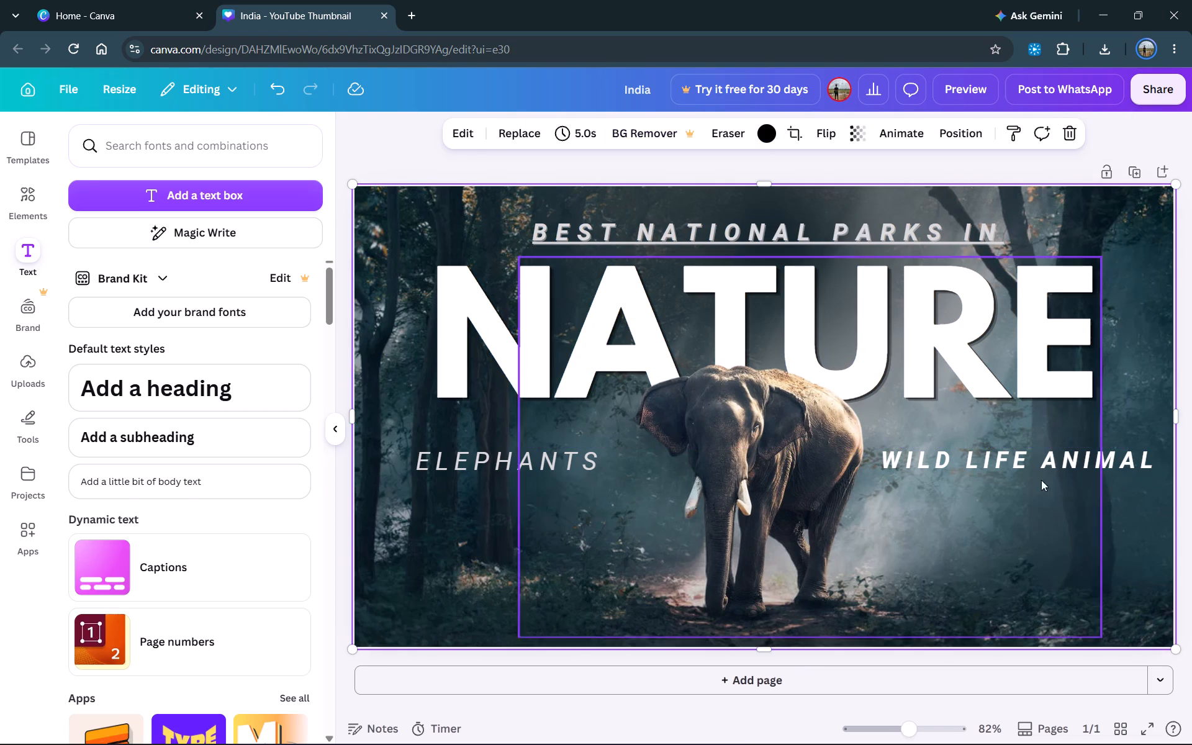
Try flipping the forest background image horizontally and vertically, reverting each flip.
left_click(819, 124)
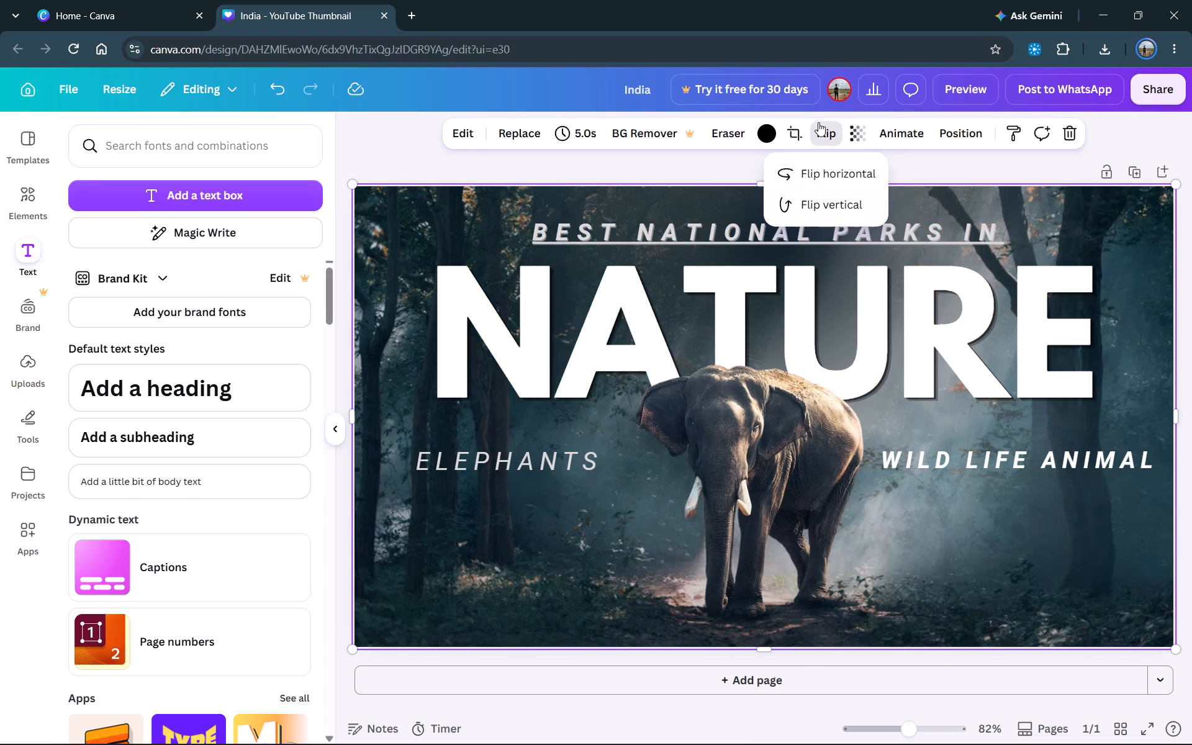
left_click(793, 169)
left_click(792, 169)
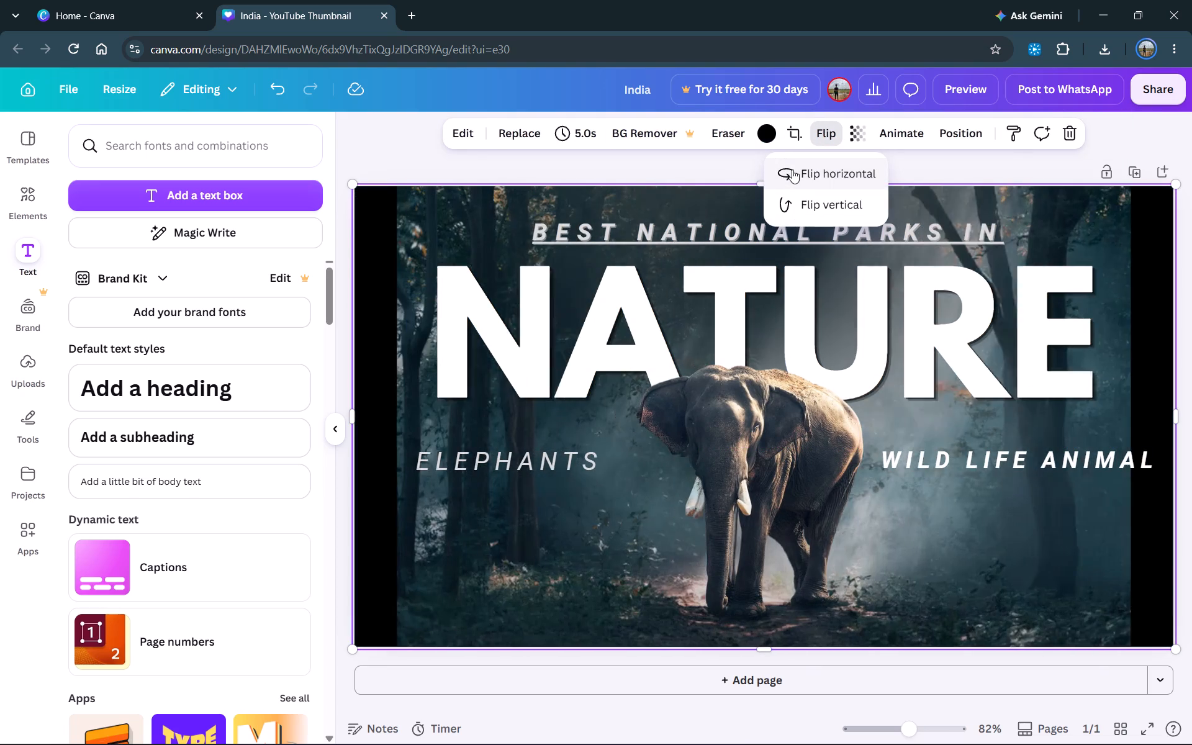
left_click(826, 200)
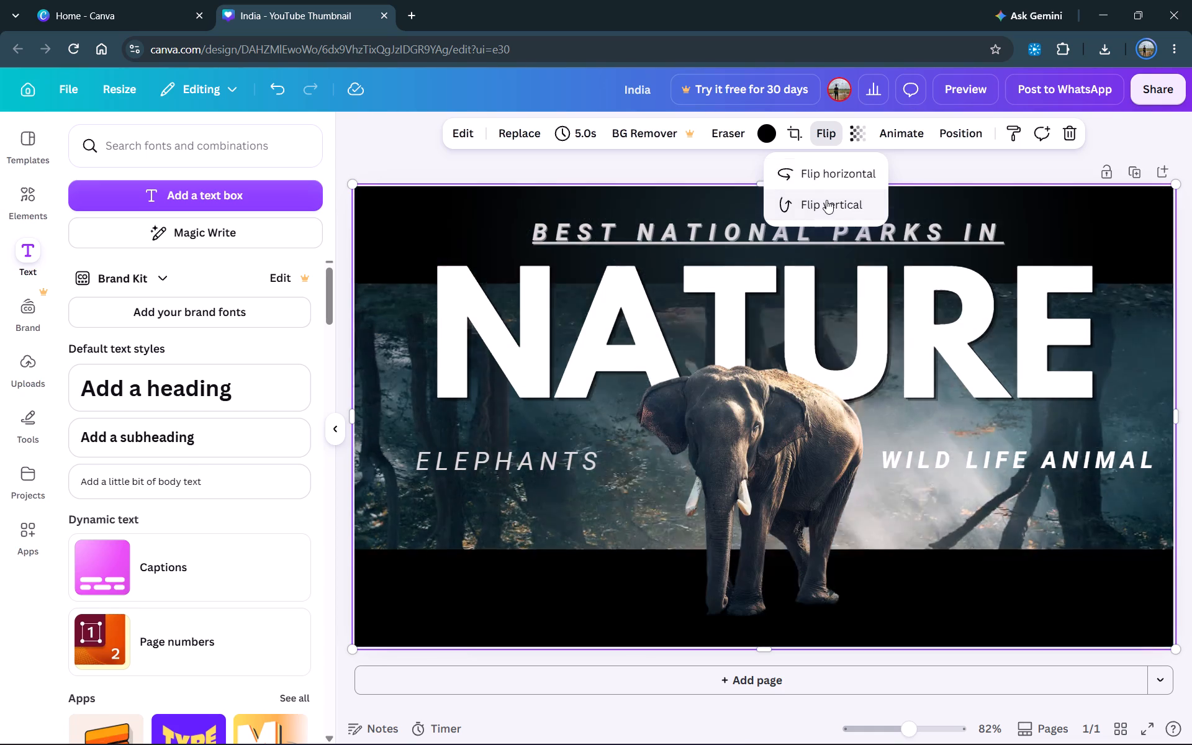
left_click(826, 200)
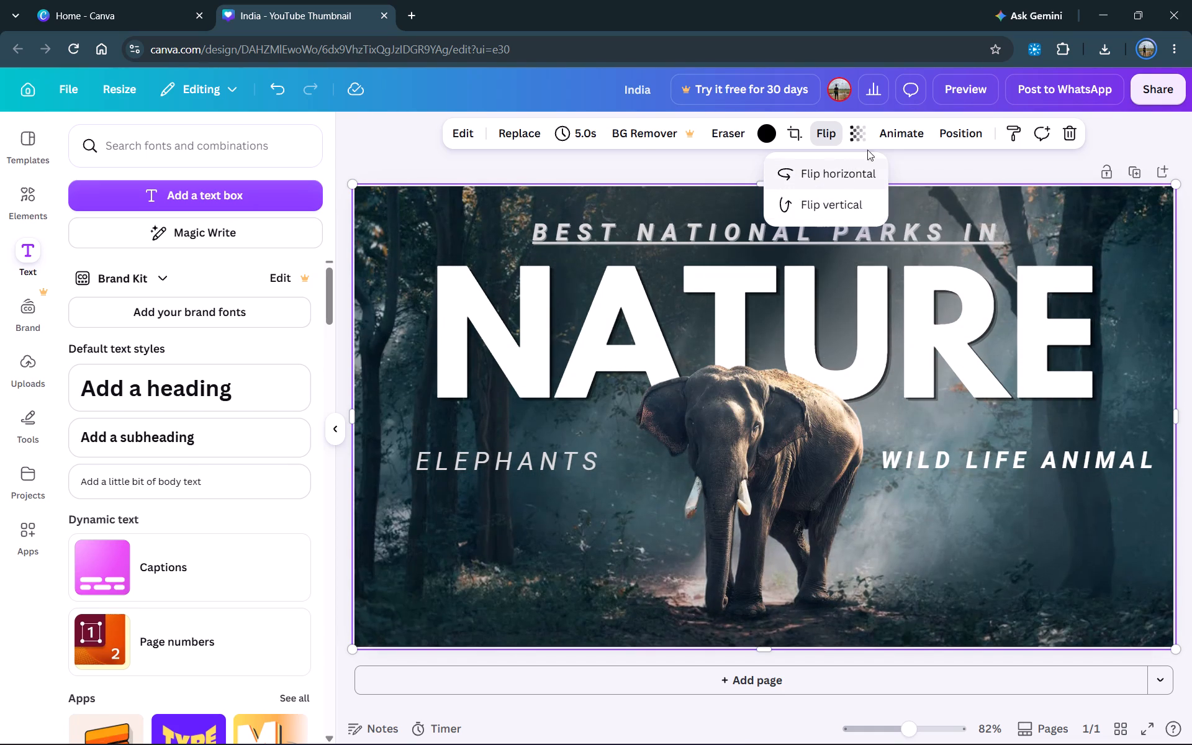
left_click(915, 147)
Try the Sleek, Simple and Fun page animations, and settle on Rise for the page.
left_click(905, 133)
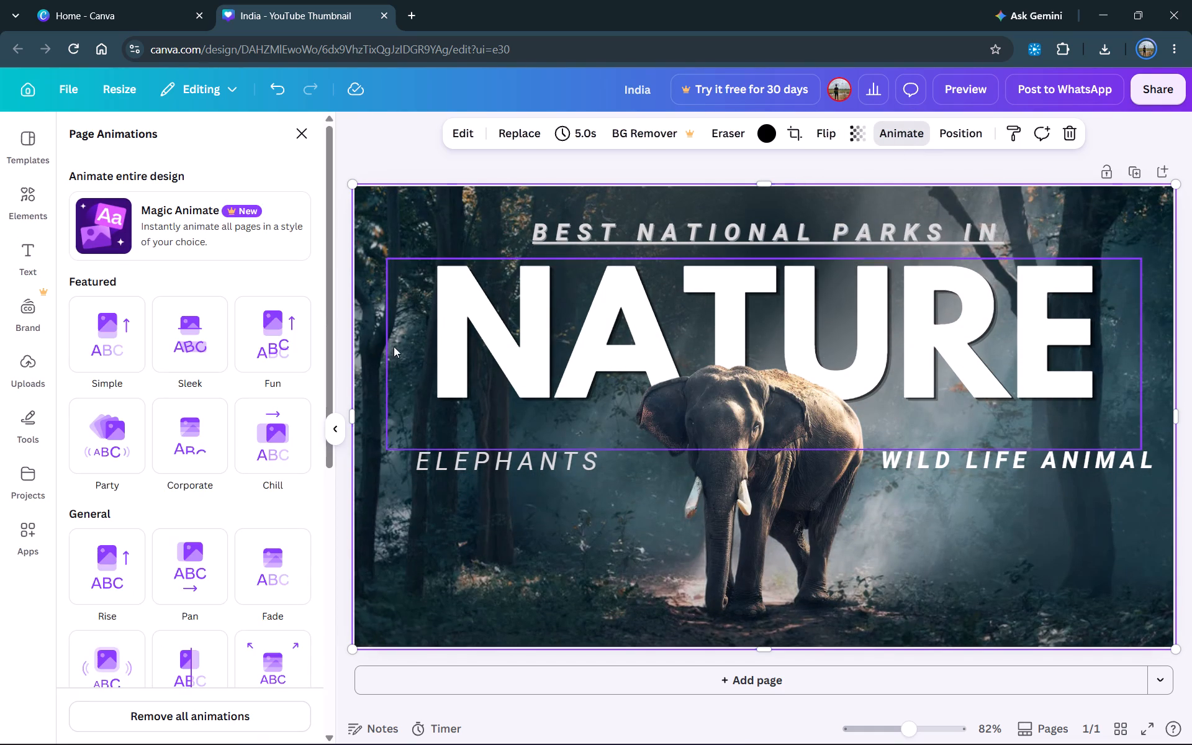
left_click(178, 336)
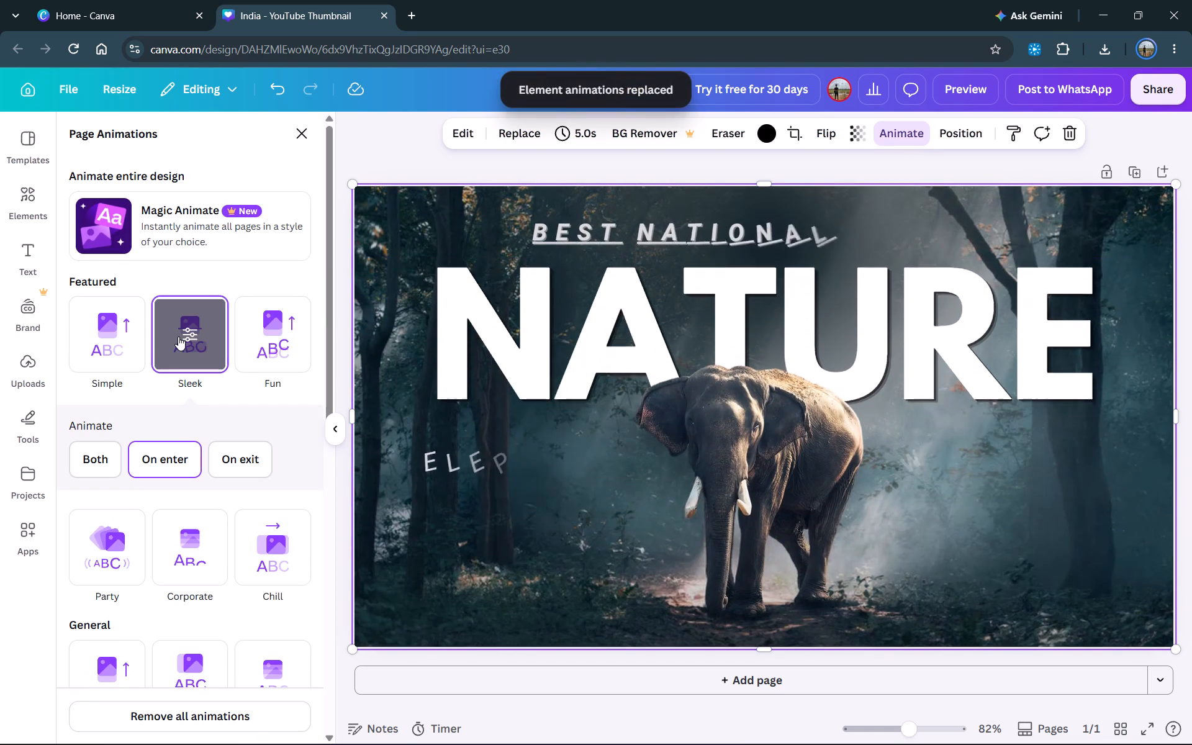
left_click(123, 340)
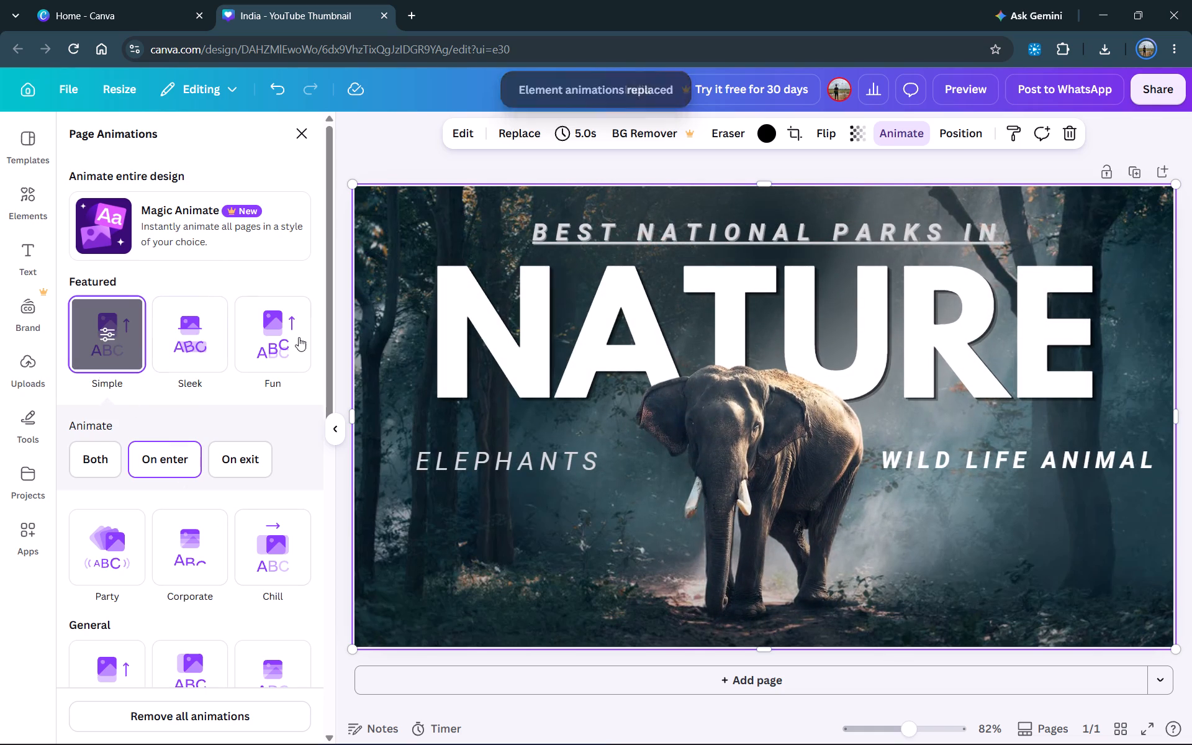
left_click(299, 337)
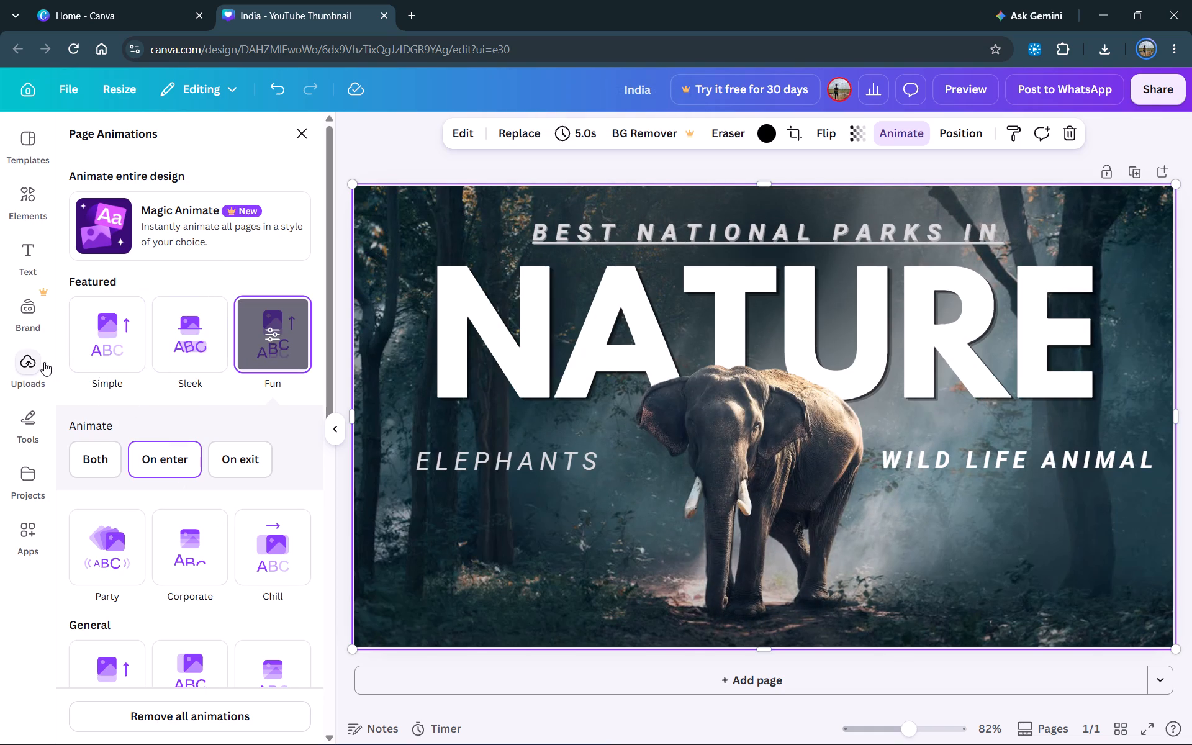
left_click(86, 339)
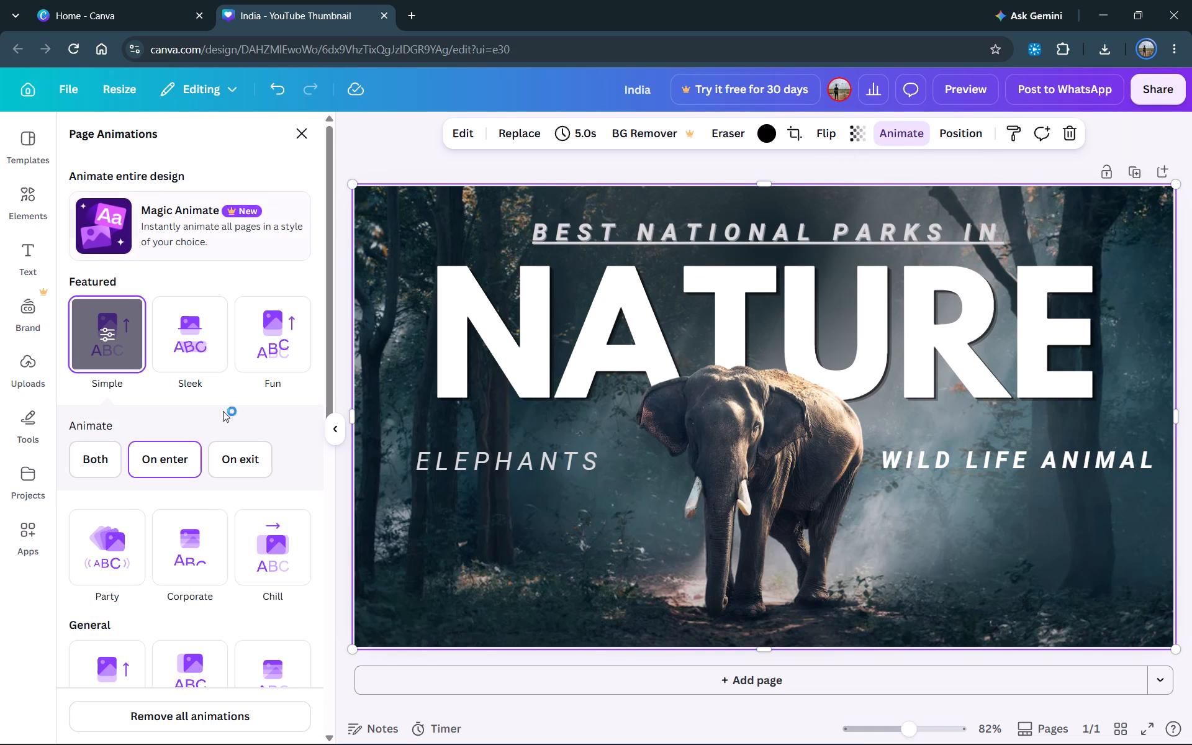
scroll(270, 469, "down", 4)
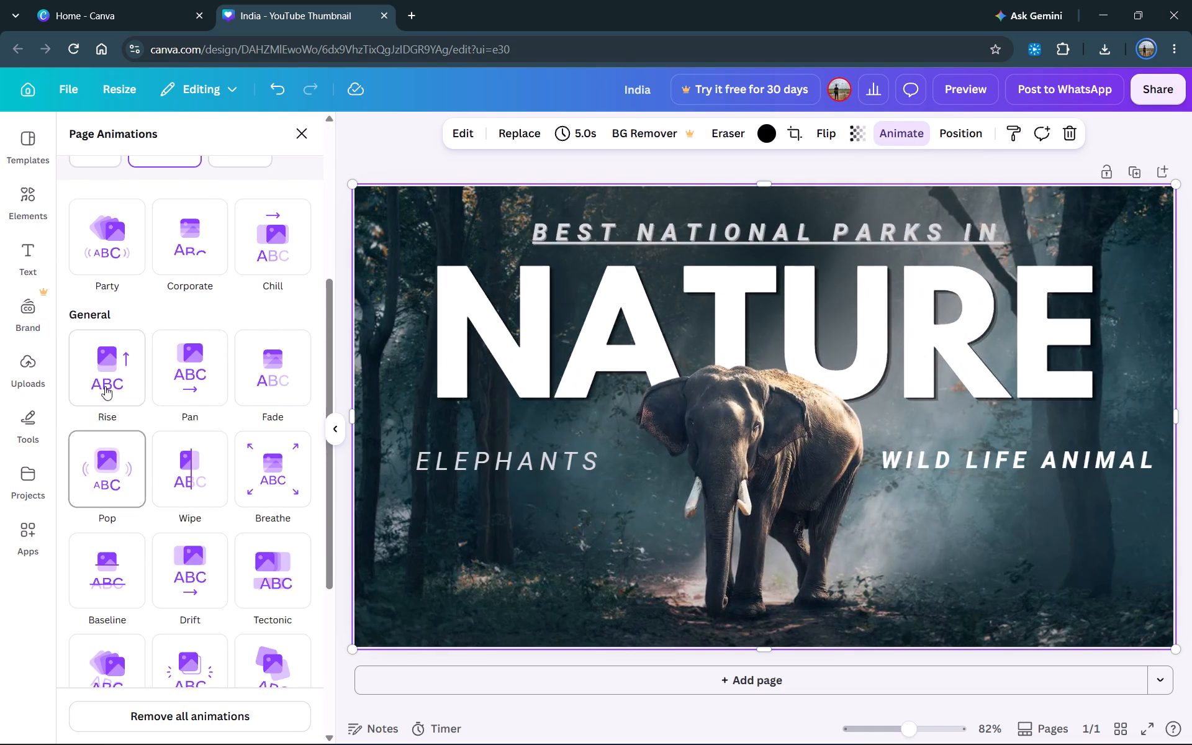
left_click(102, 373)
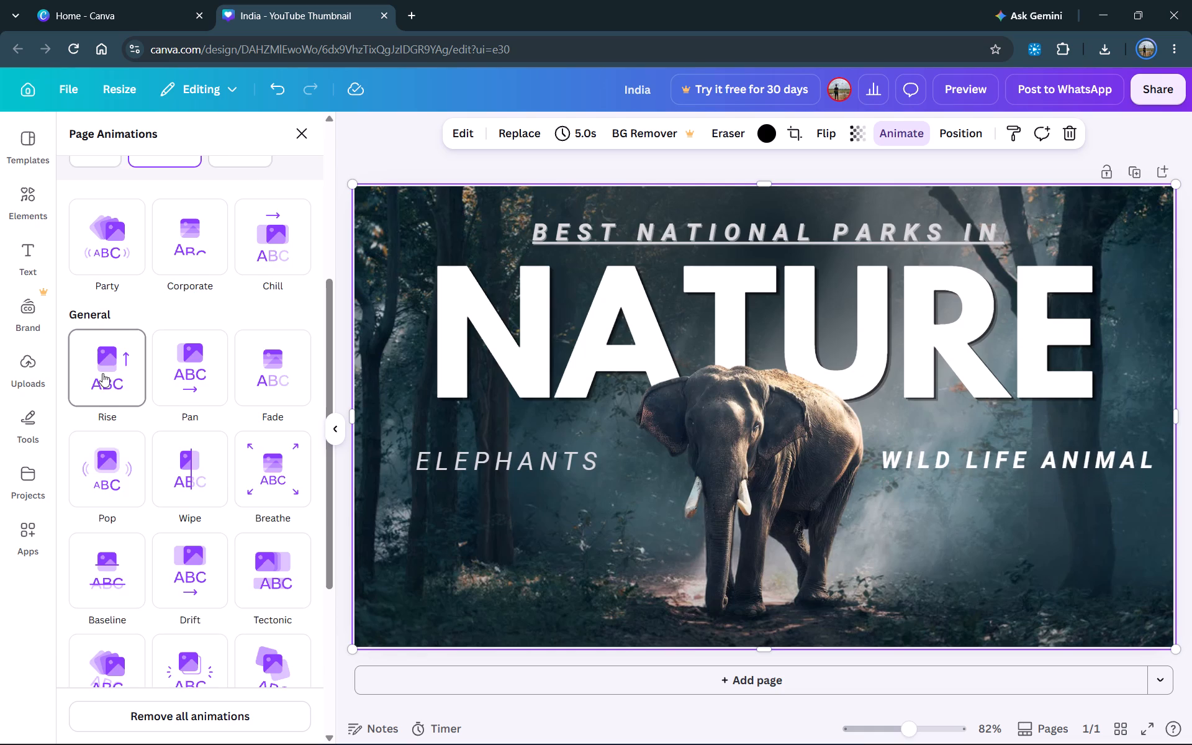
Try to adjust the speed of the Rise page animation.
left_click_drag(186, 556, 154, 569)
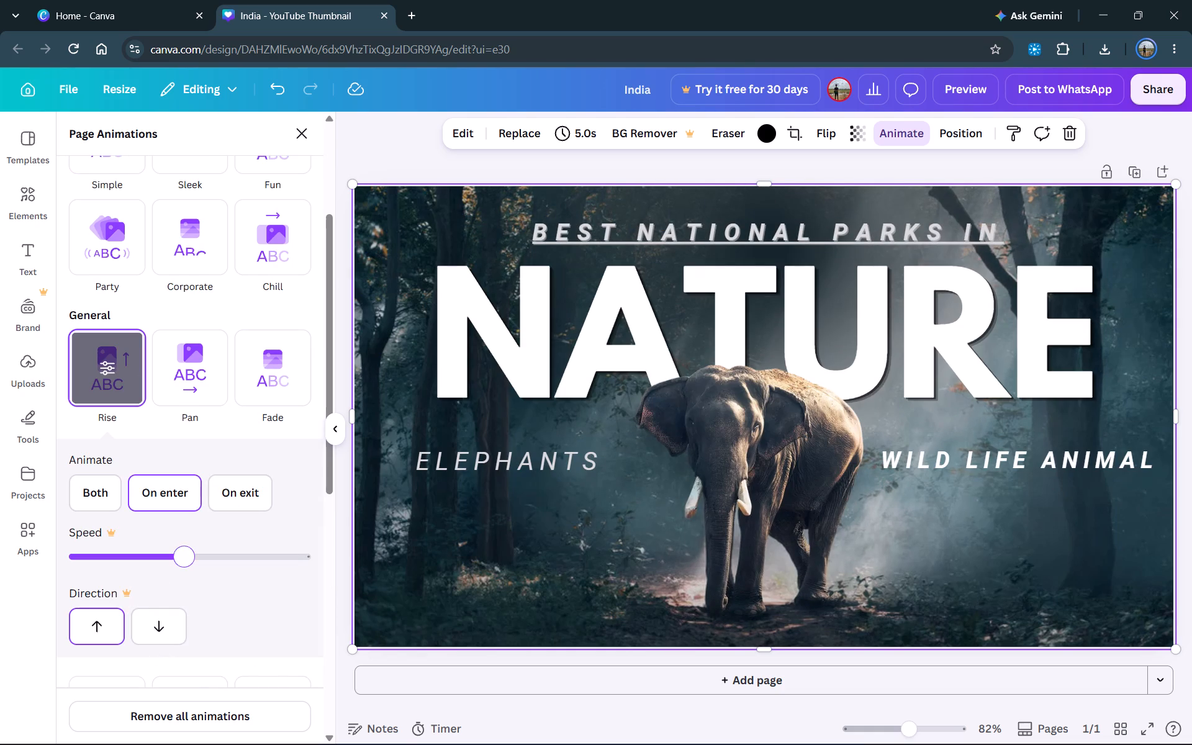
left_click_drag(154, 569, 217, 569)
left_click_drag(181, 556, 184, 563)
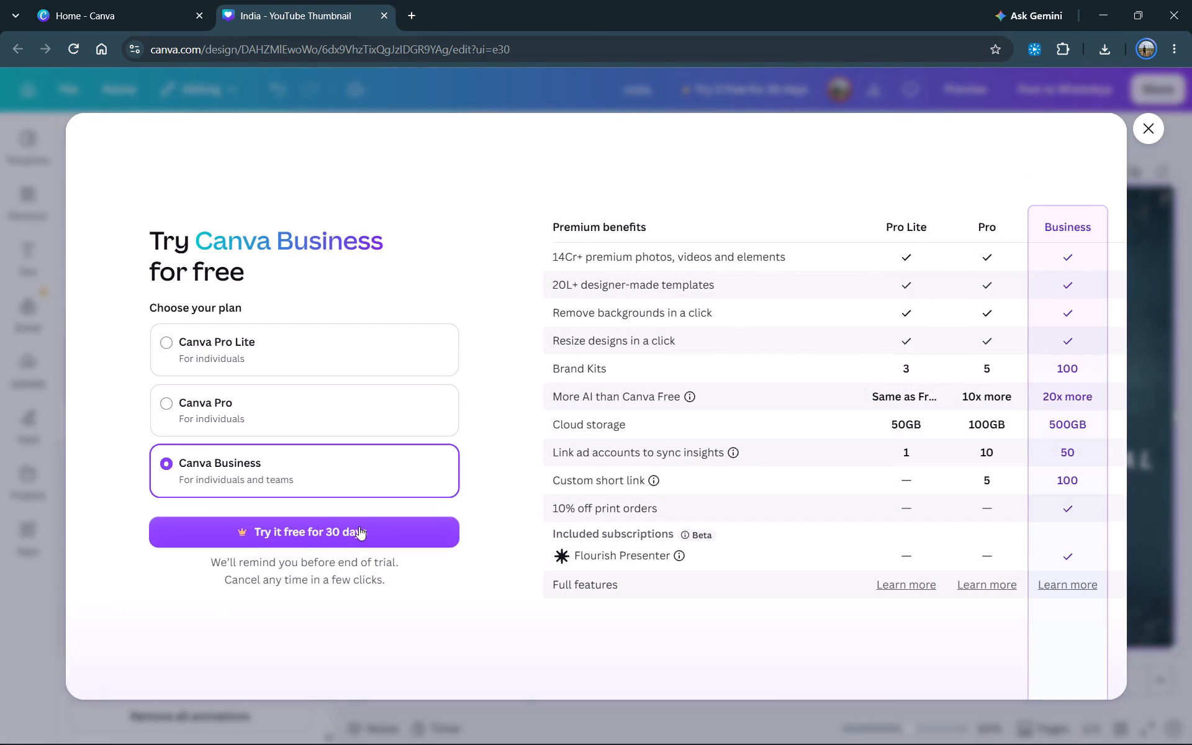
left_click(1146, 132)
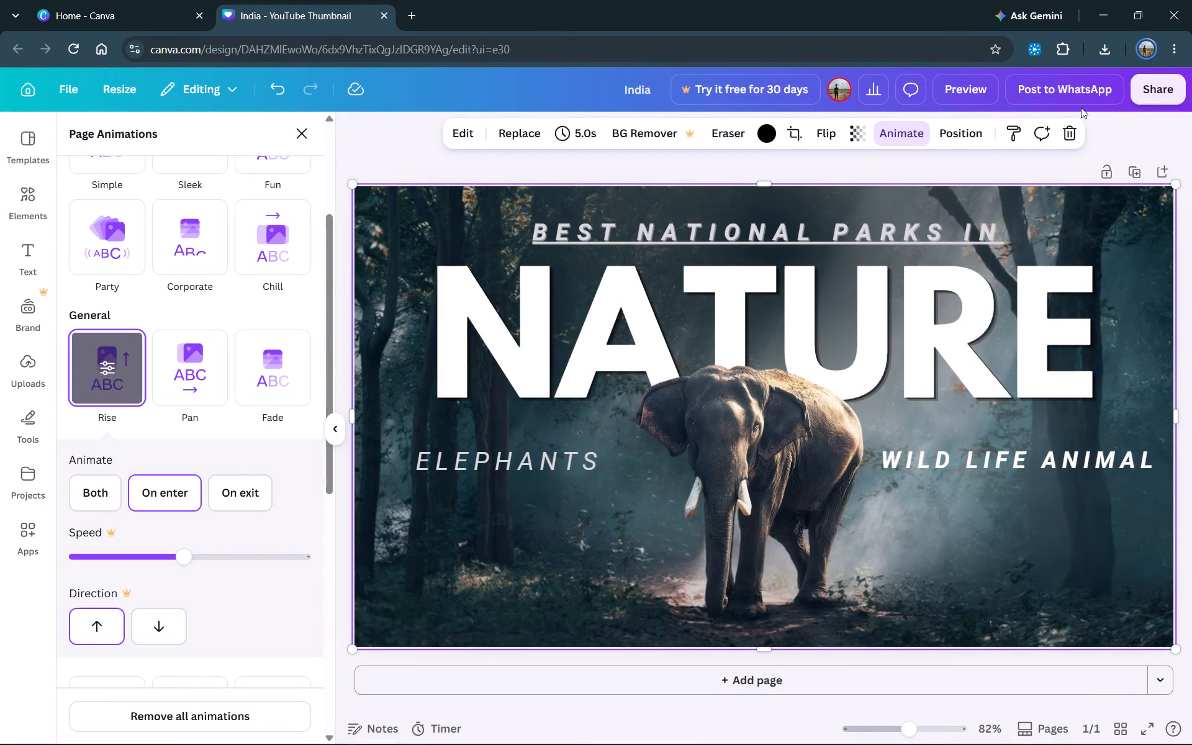
Preview the thumbnail's page animation and return to the editor.
left_click(953, 96)
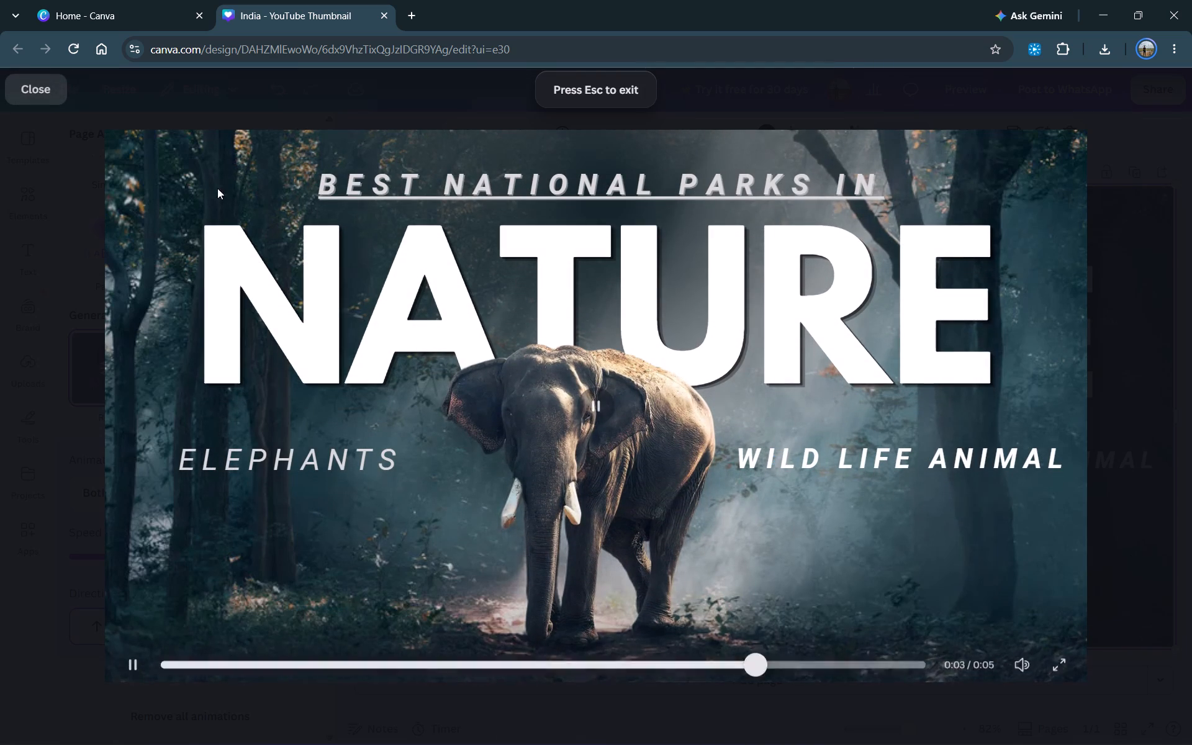
left_click(38, 98)
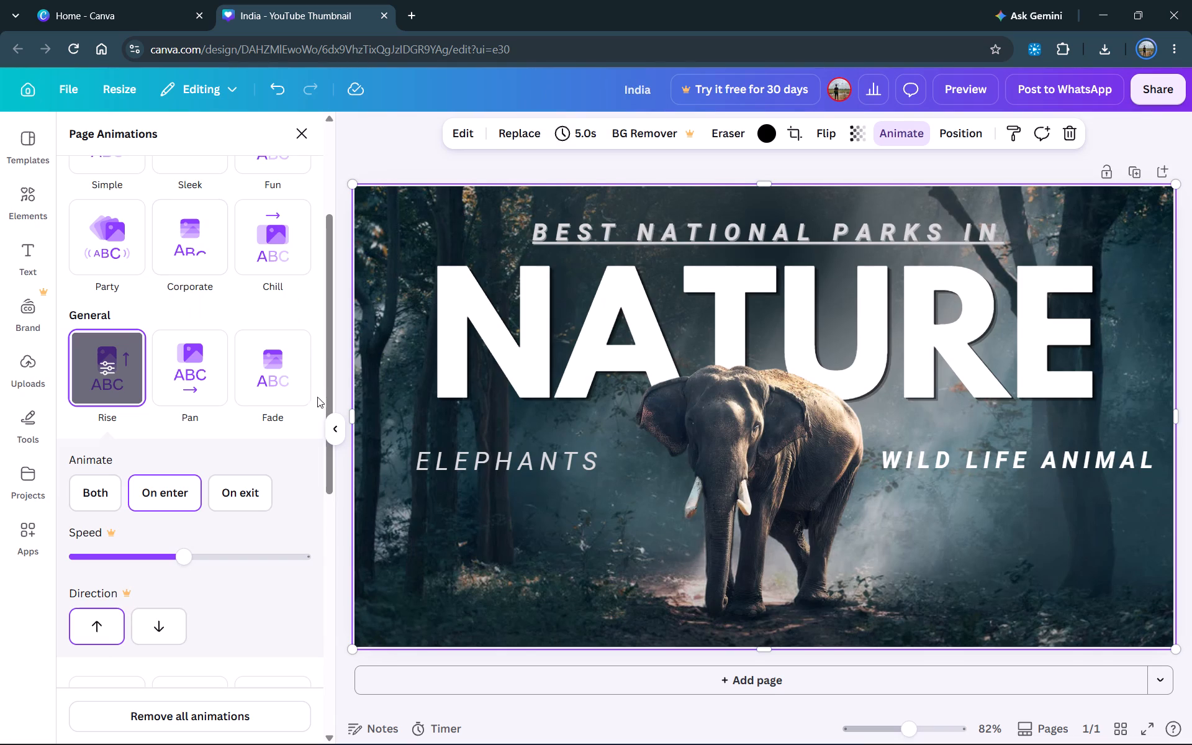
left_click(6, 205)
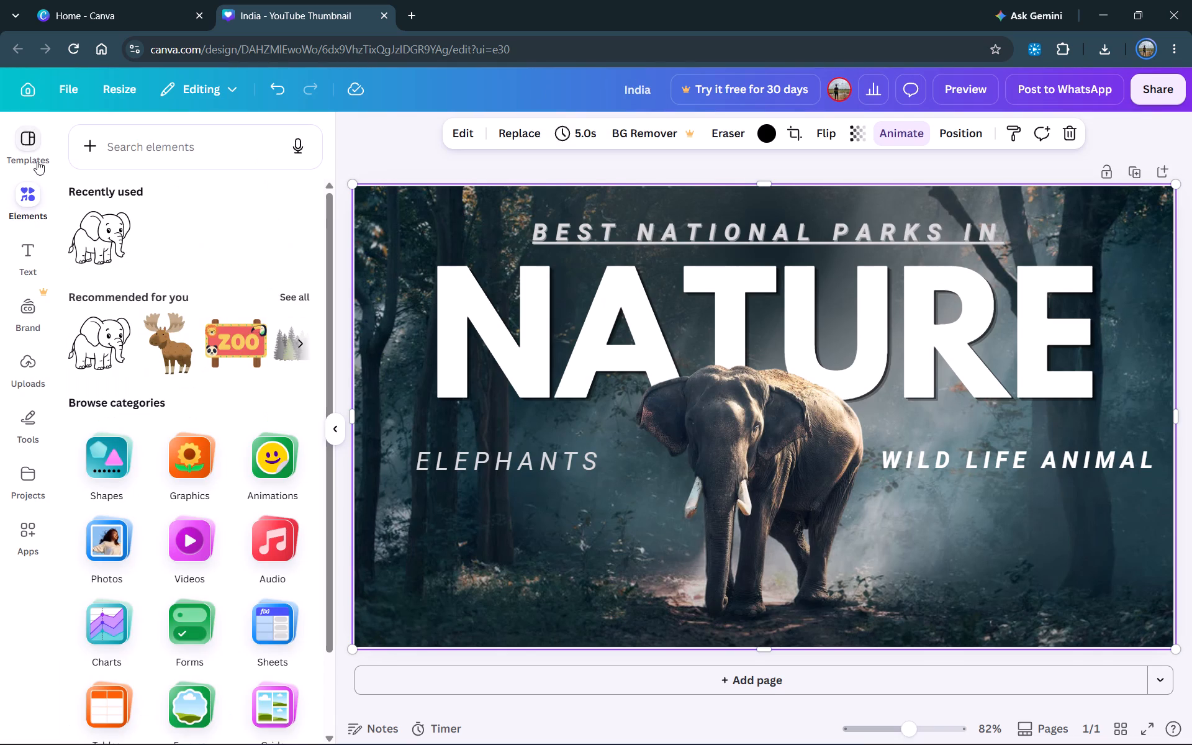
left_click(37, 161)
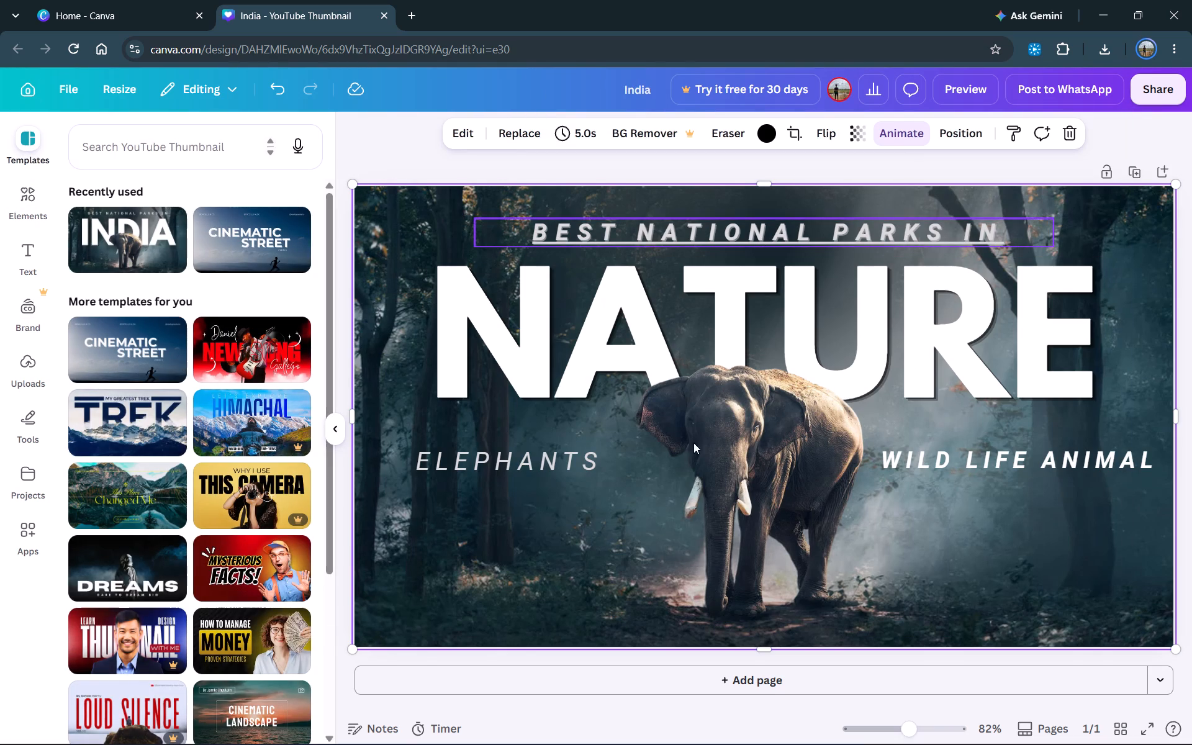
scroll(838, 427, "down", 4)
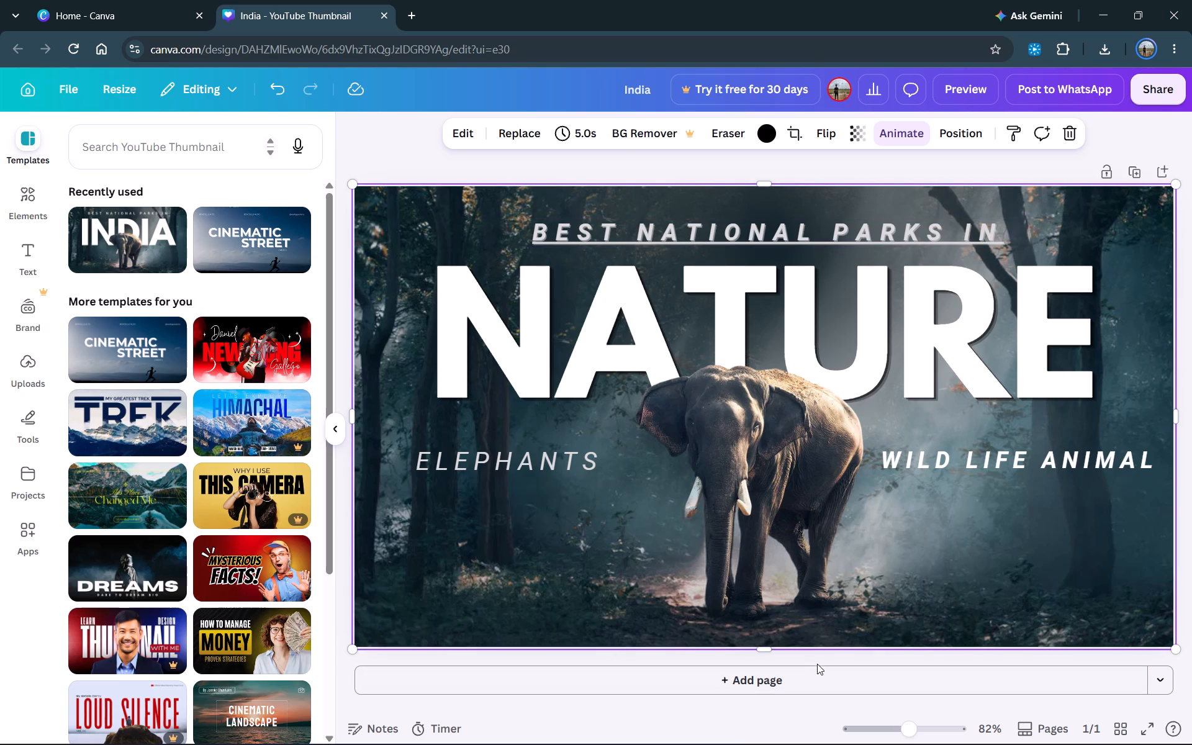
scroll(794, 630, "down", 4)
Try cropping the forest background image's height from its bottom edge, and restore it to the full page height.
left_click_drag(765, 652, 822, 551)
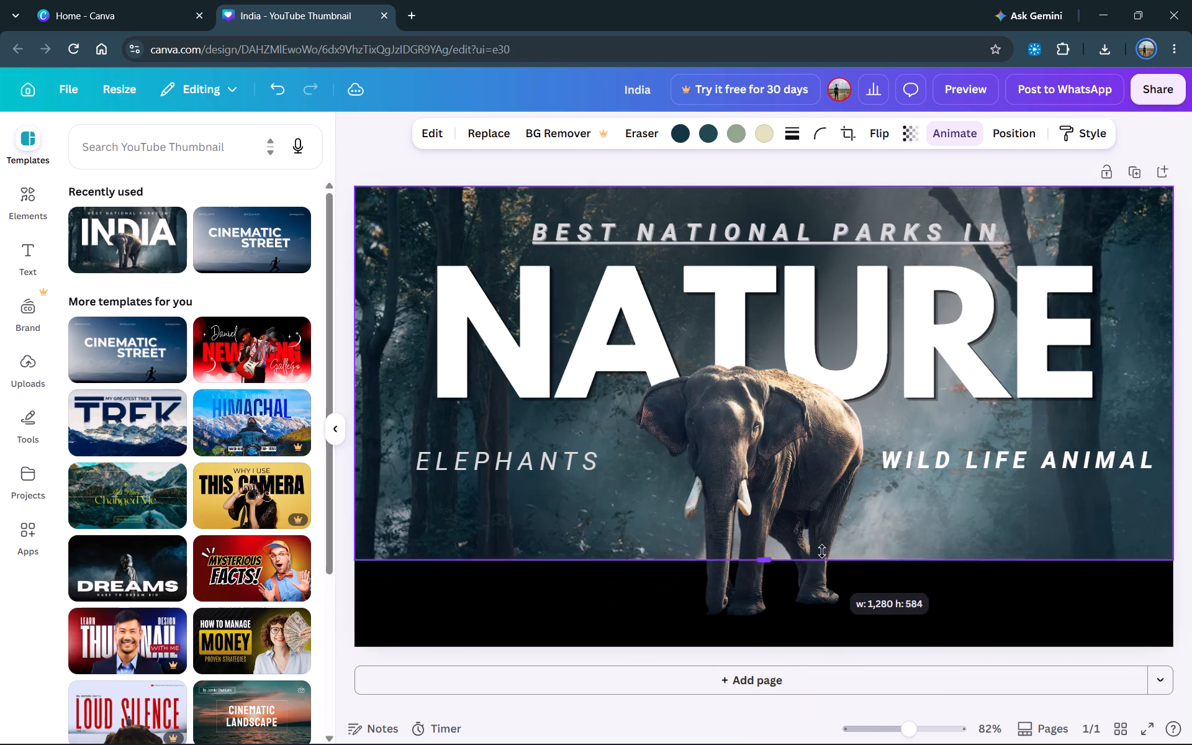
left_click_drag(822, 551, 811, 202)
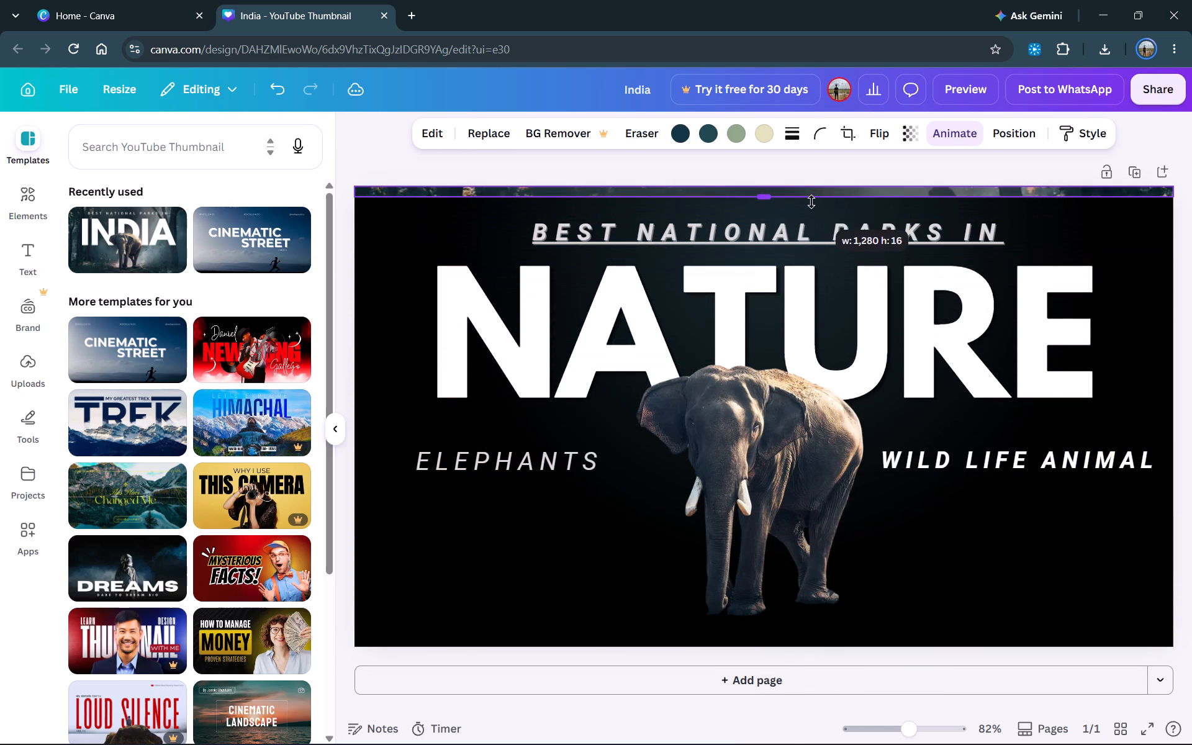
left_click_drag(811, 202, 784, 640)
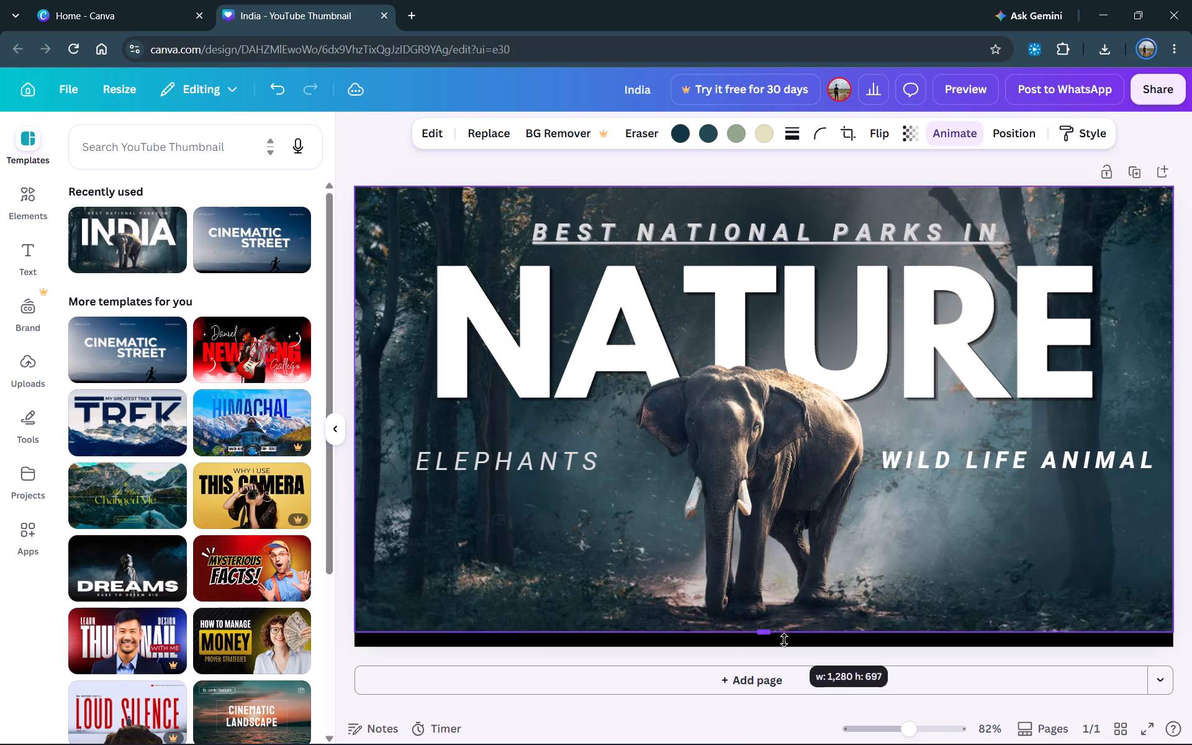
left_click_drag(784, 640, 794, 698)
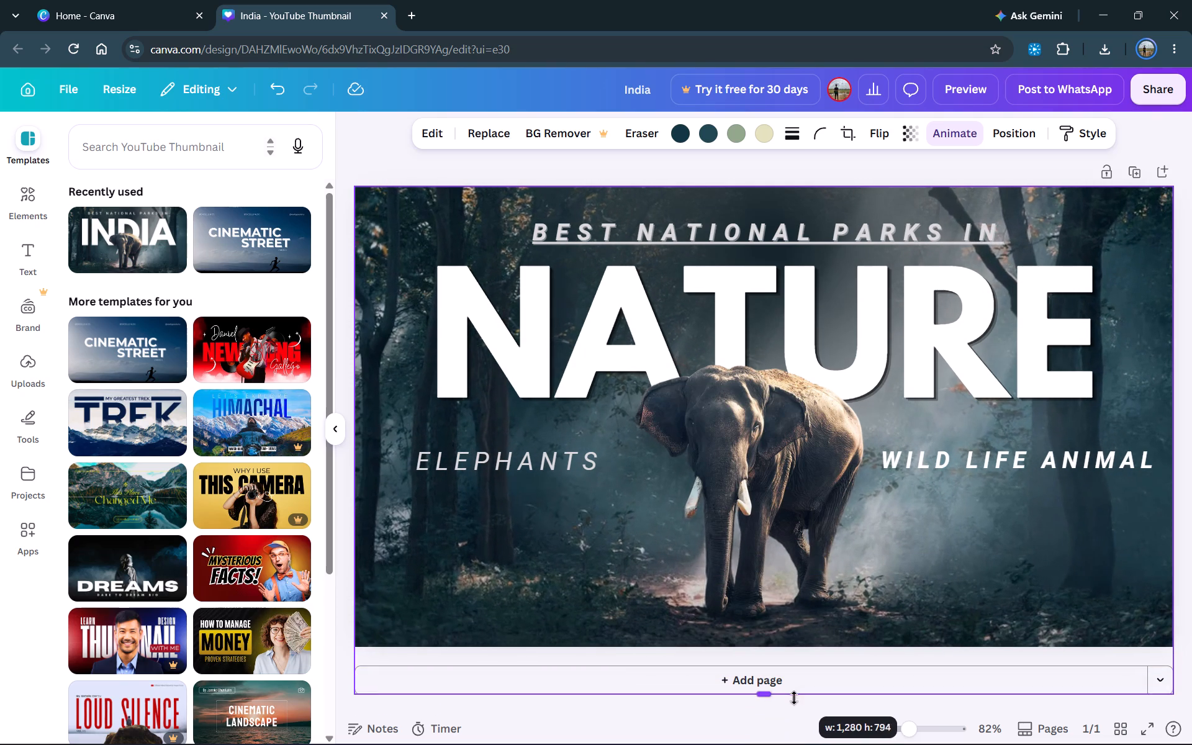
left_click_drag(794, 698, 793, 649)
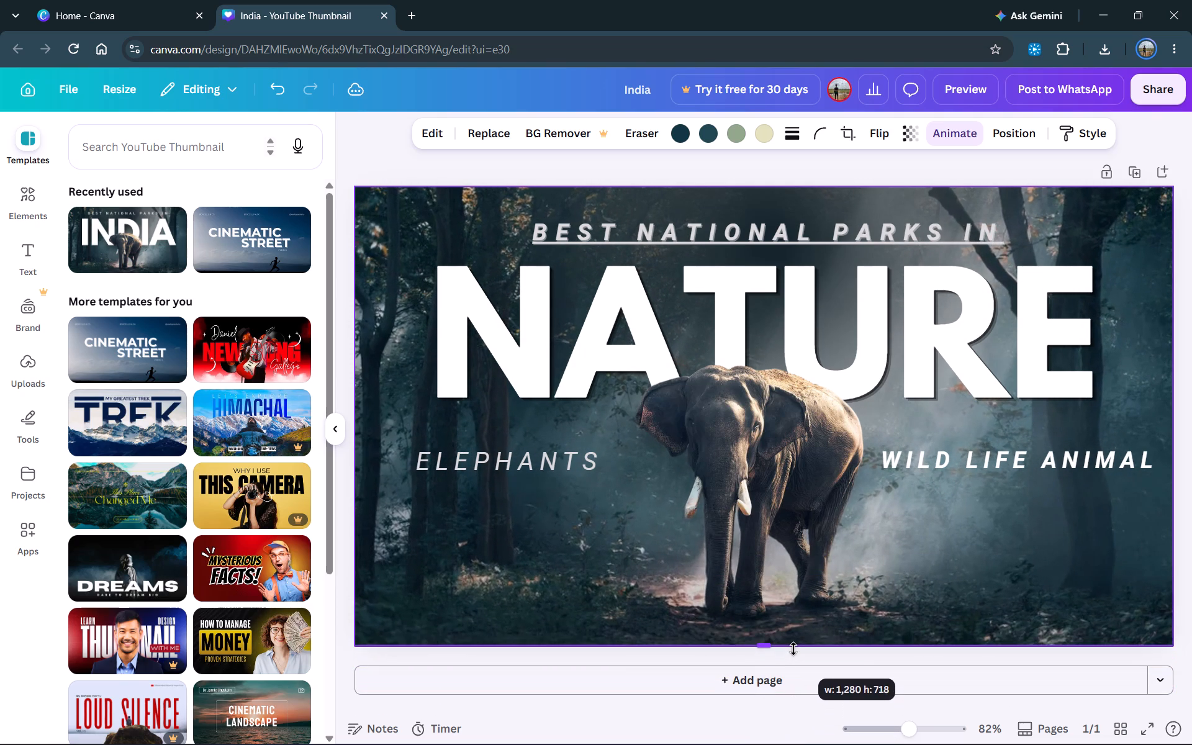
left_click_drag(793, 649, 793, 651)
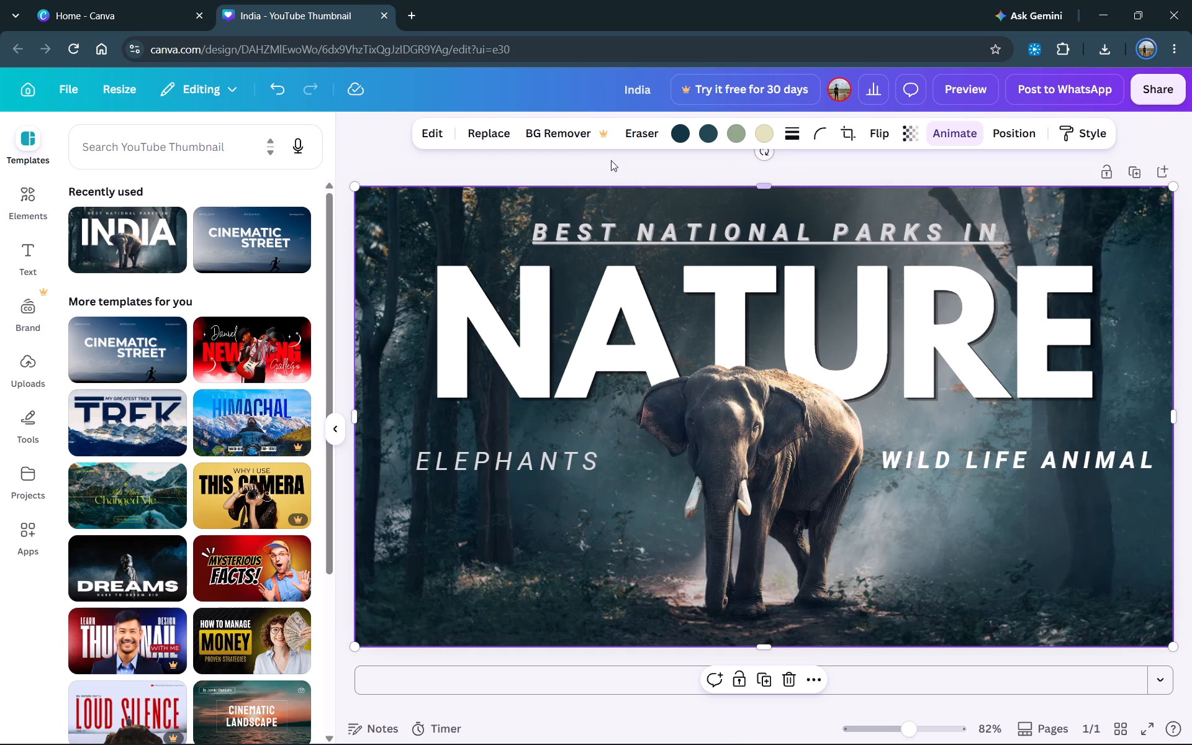
Apply the Flint filter to the forest background image after trying Belvedere and Fresco.
left_click(440, 132)
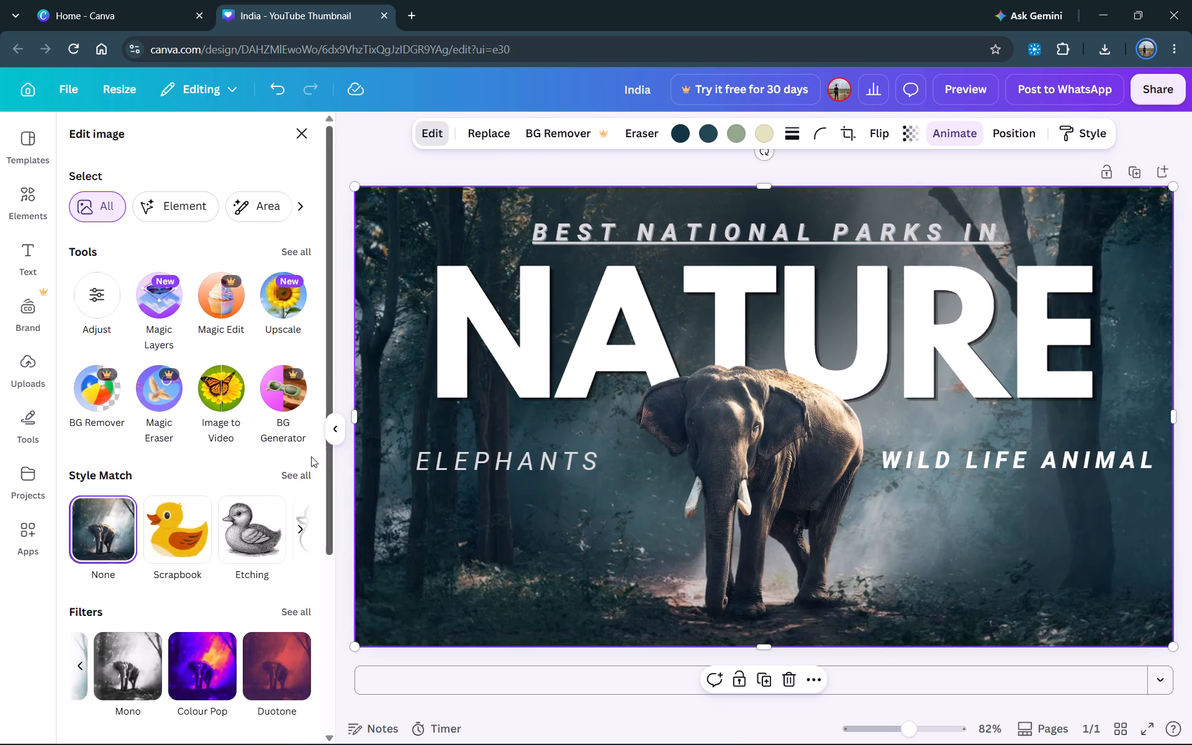
scroll(259, 464, "down", 3)
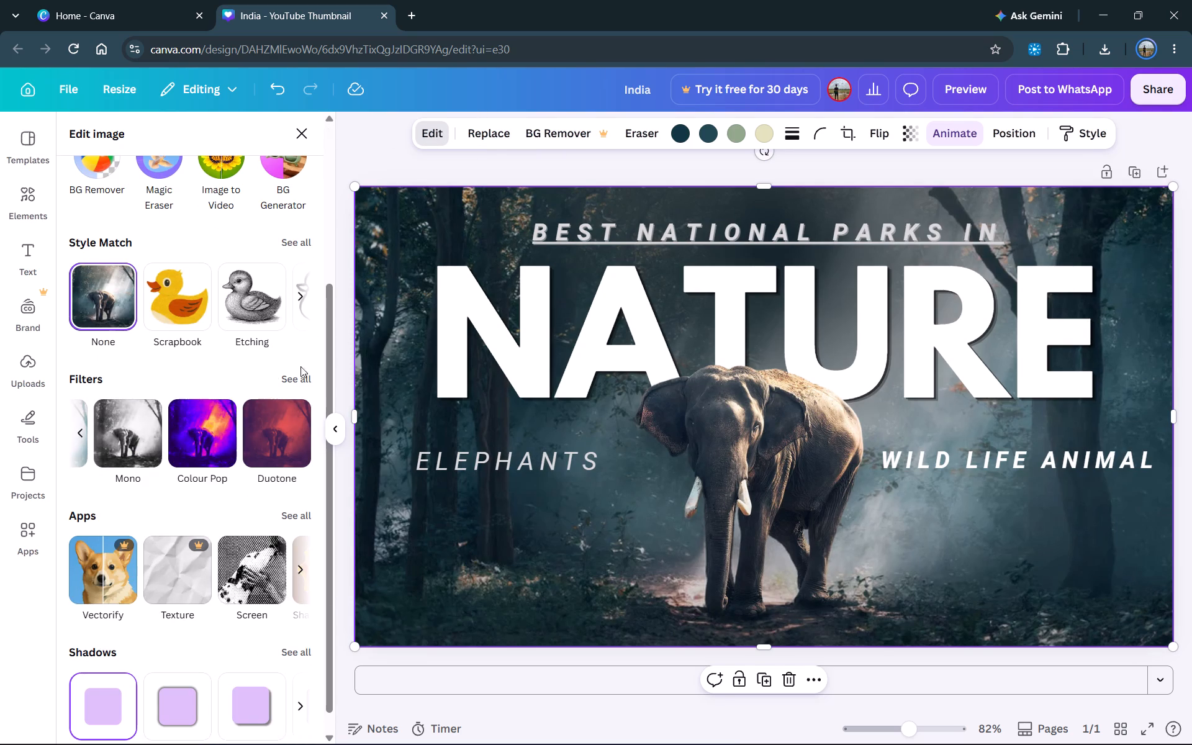
left_click(300, 379)
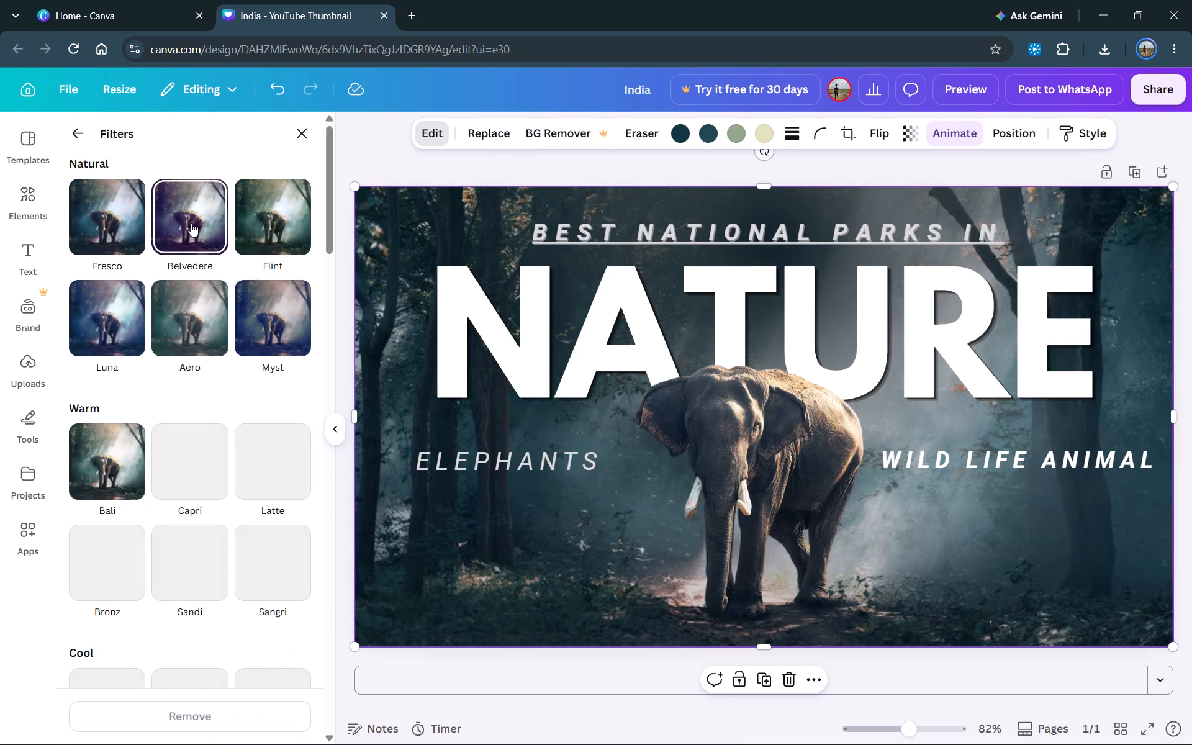
left_click(191, 223)
left_click(250, 217)
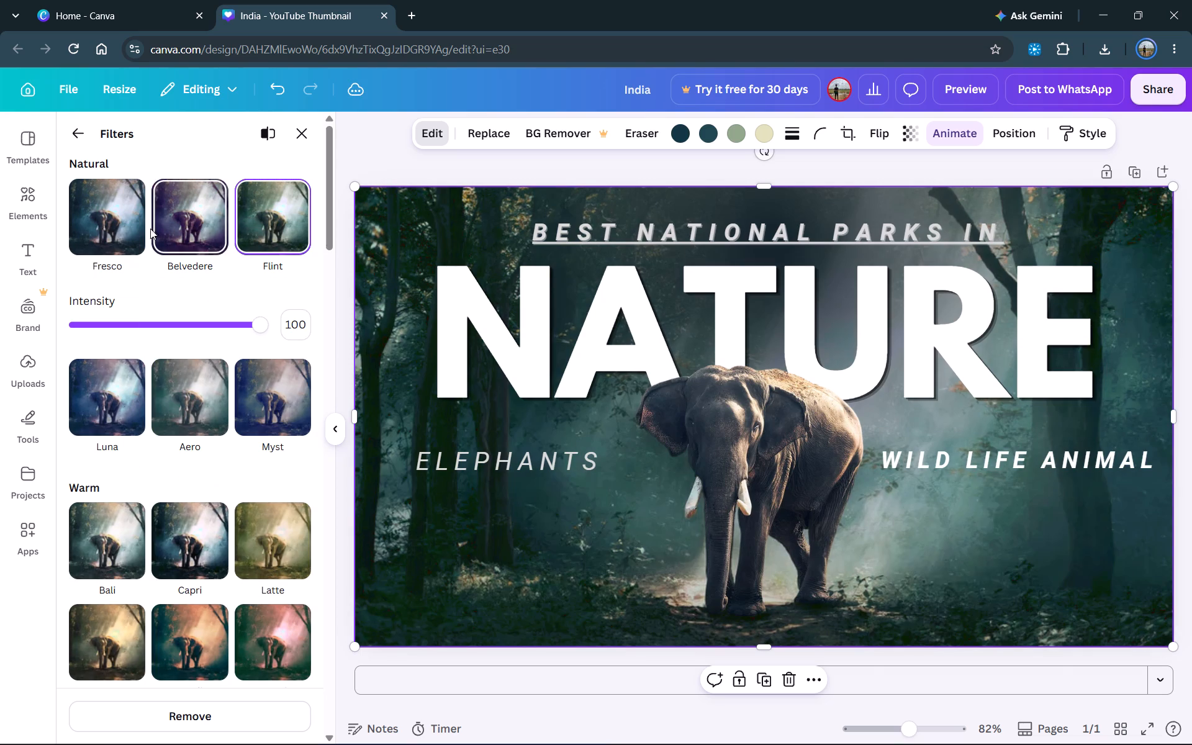
left_click(131, 228)
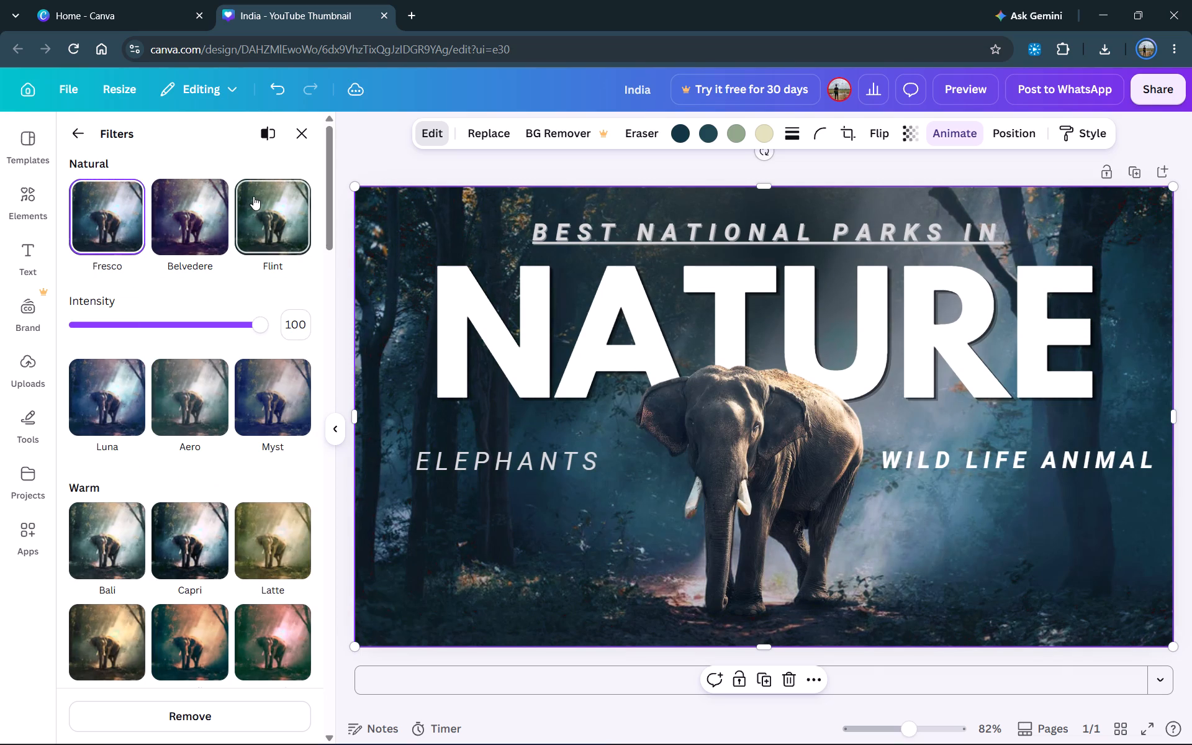
left_click(253, 196)
scroll(184, 356, "down", 2)
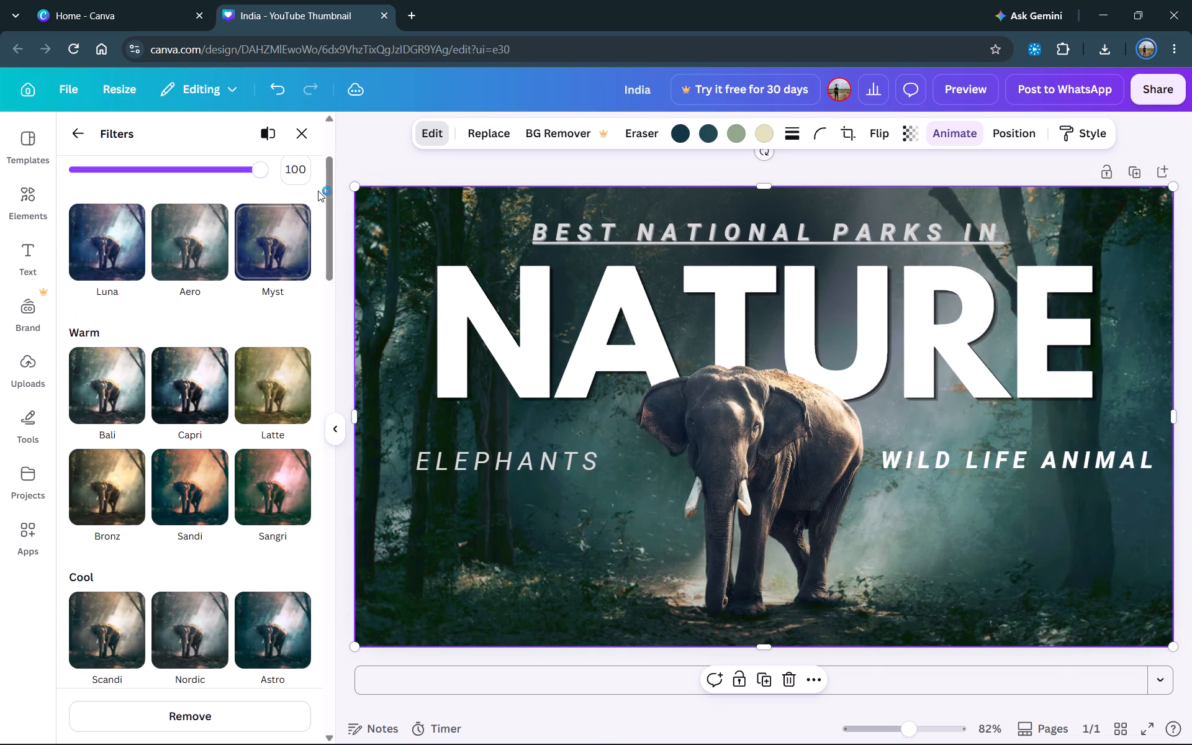
left_click(307, 117)
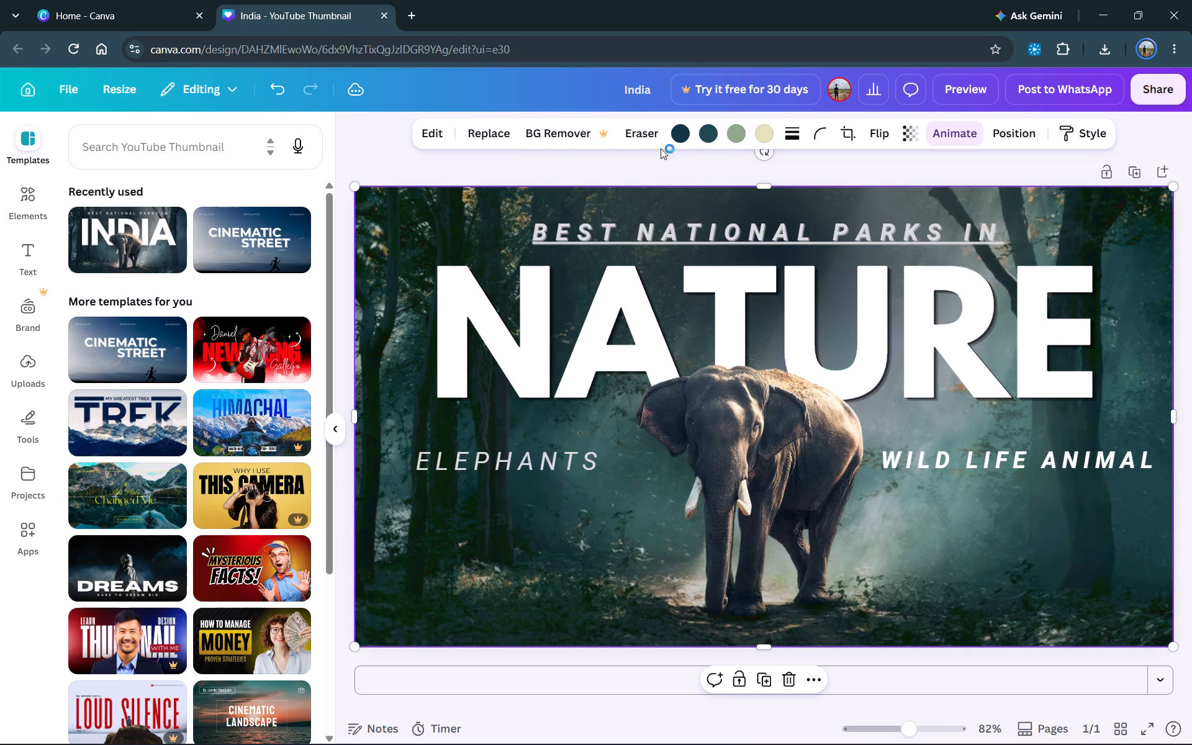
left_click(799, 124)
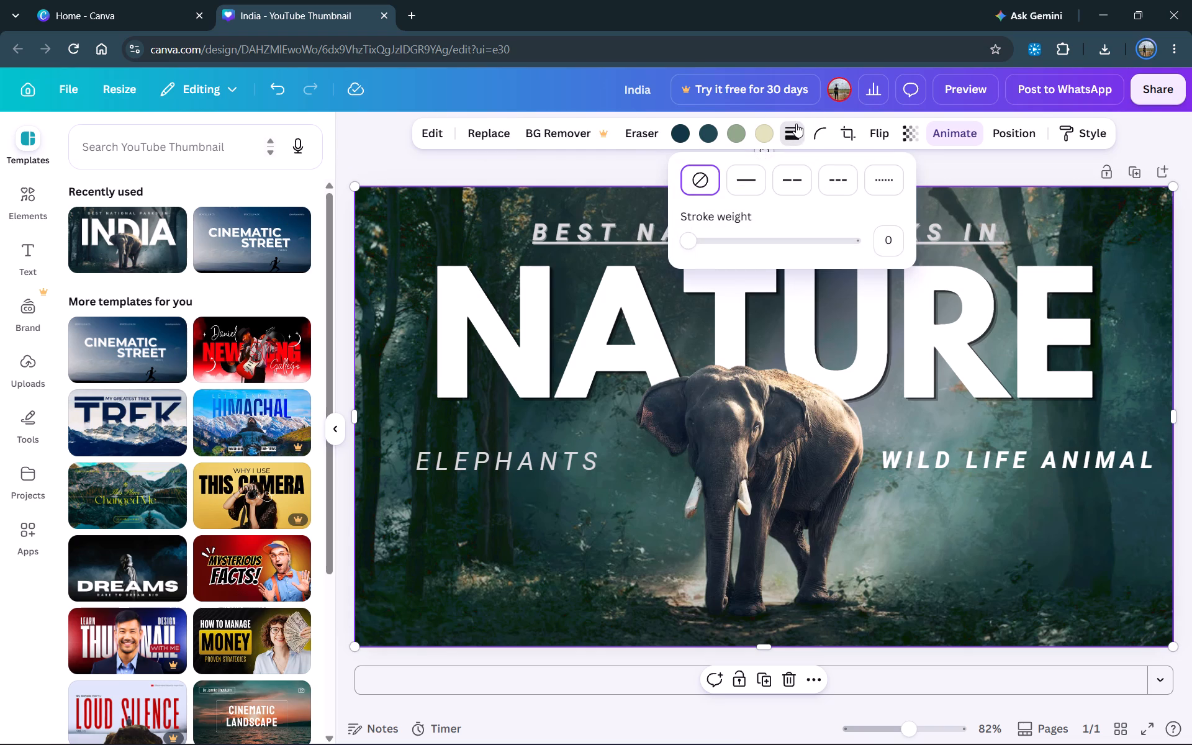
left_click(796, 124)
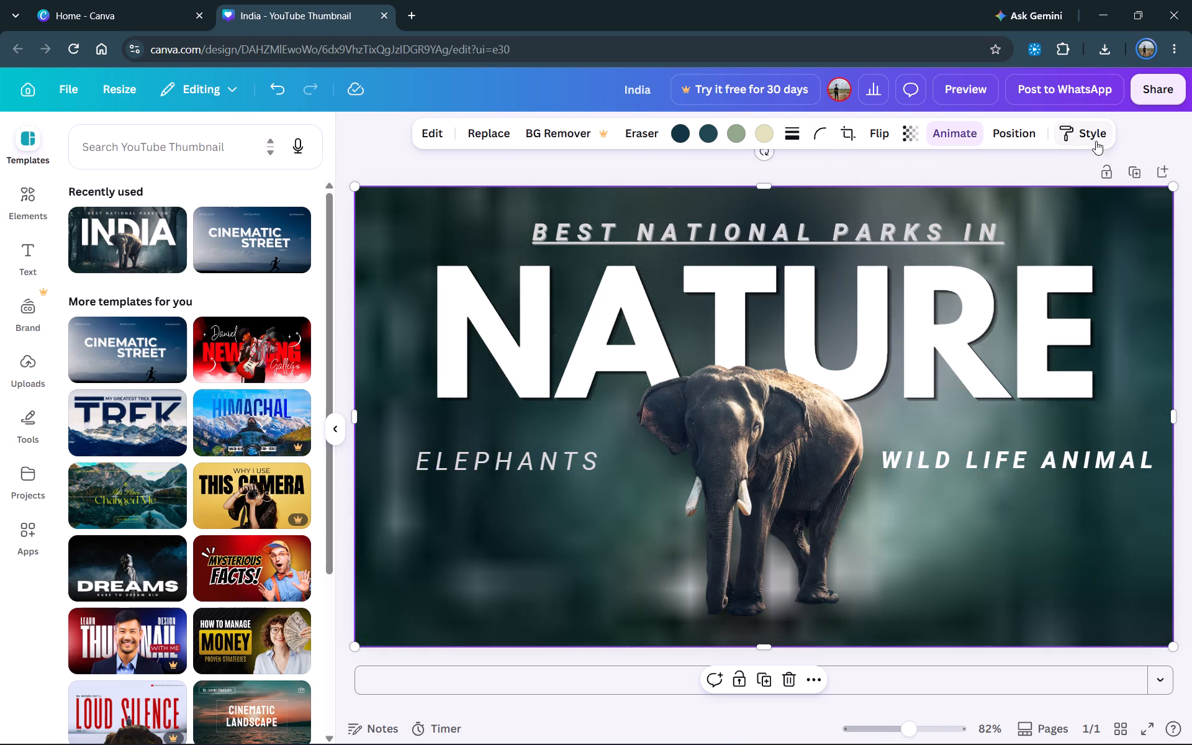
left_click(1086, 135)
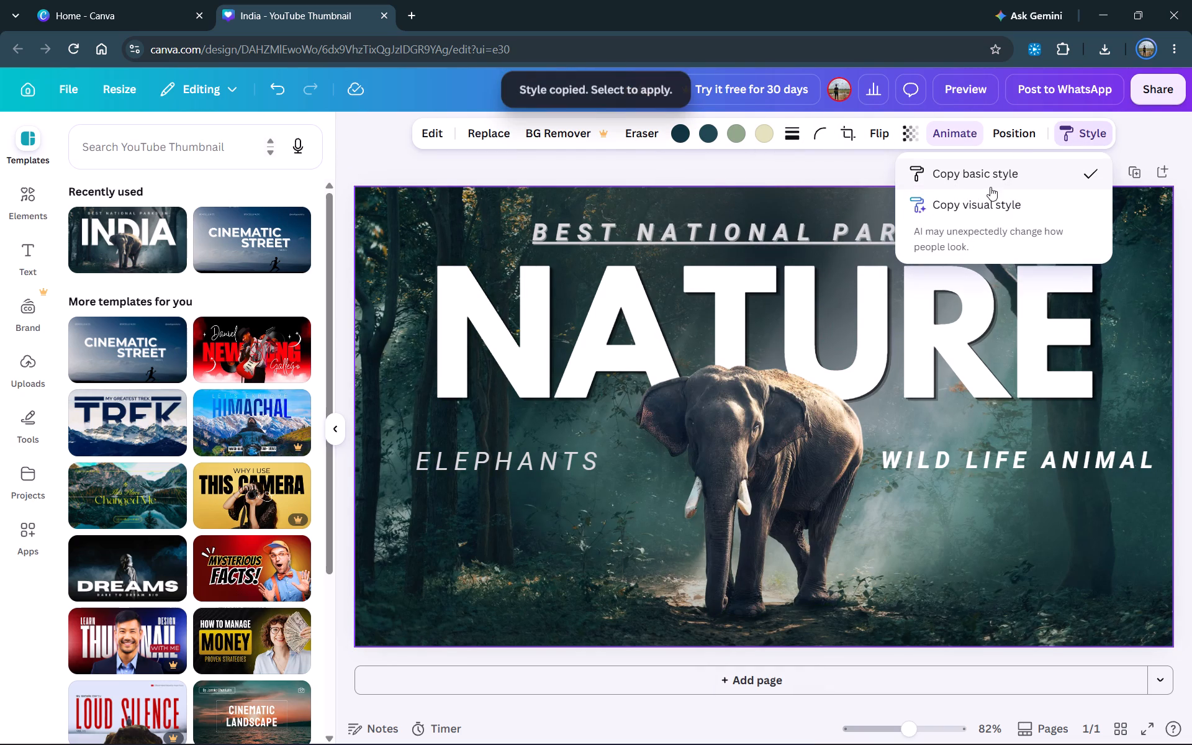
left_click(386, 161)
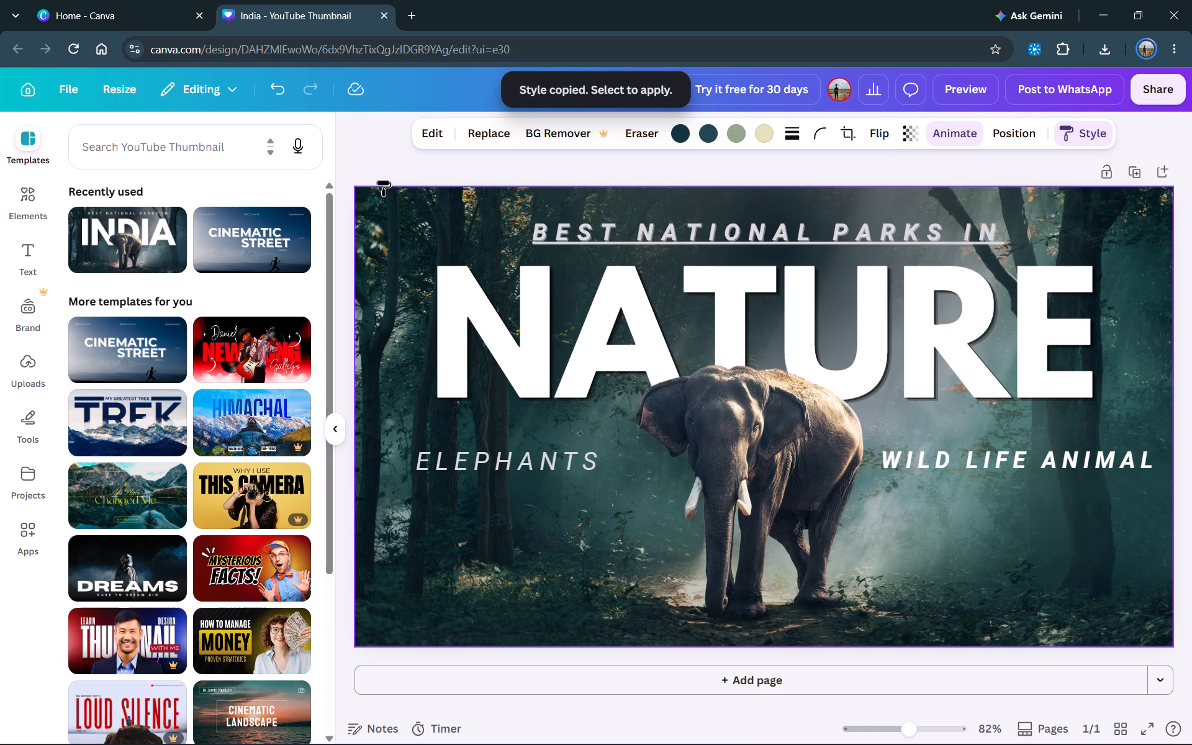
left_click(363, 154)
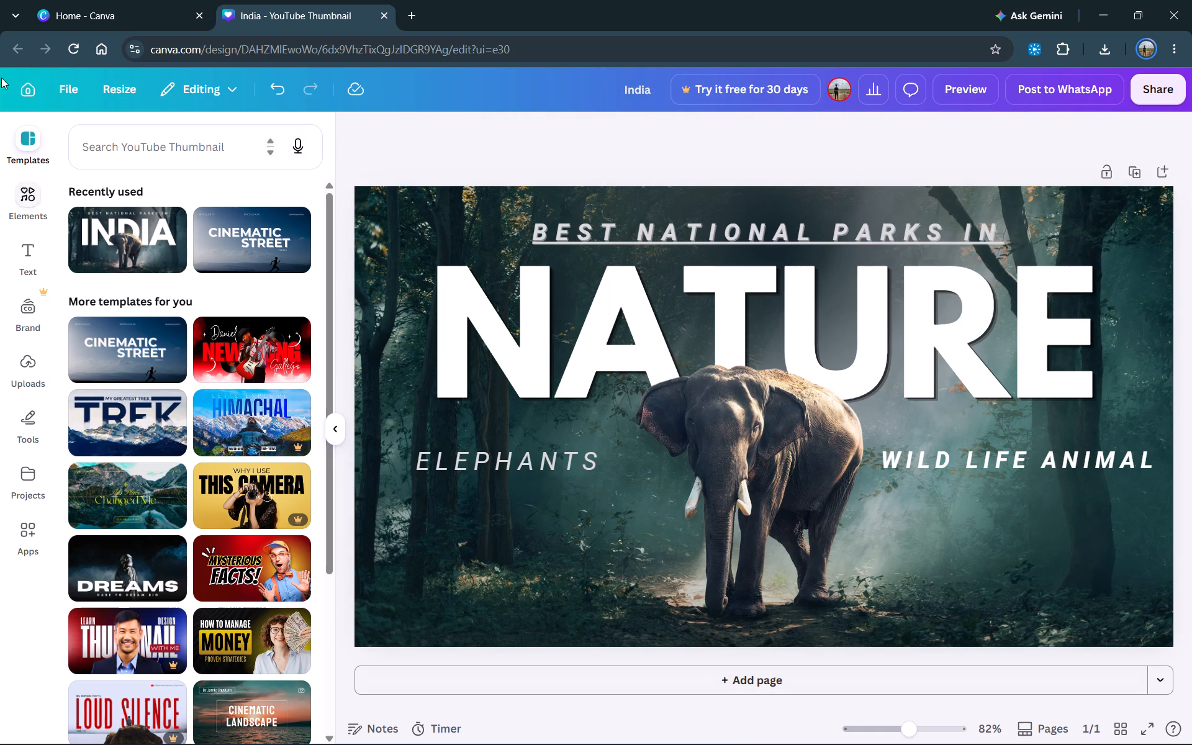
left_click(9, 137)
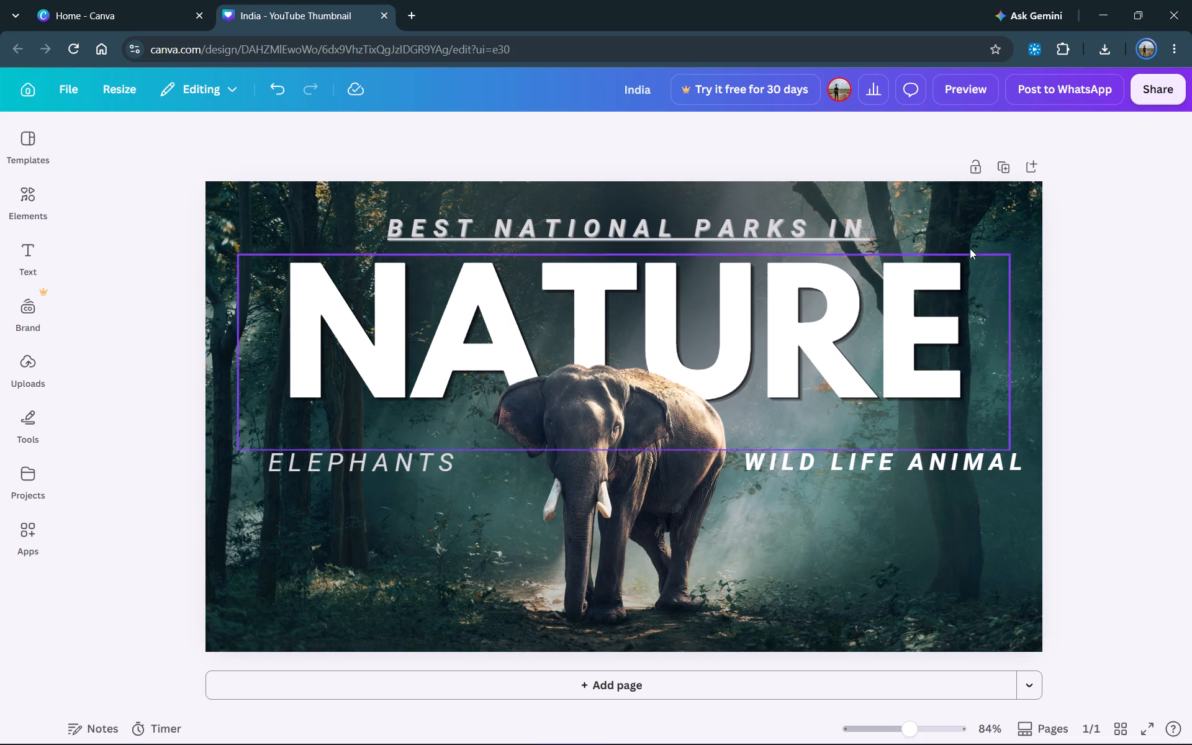
Delete the "BEST NATIONAL PARKS IN" text line above the NATURE title.
left_click(21, 245)
left_click(189, 158)
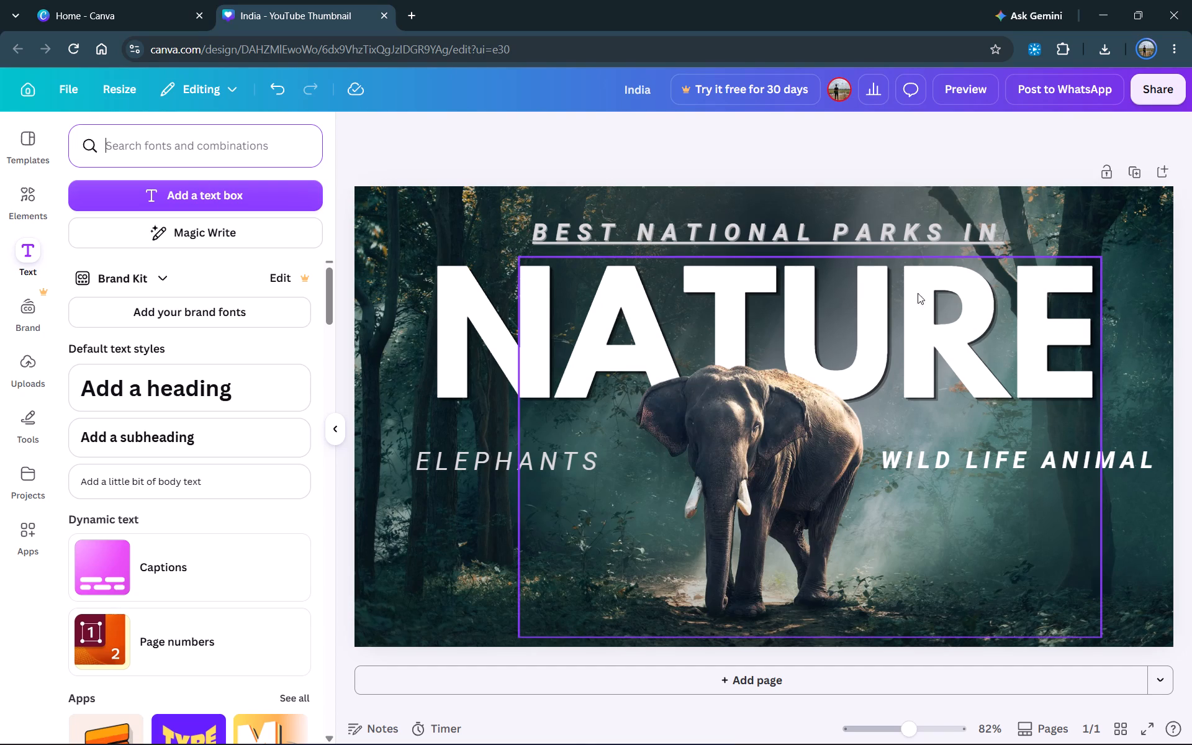
left_click(982, 231)
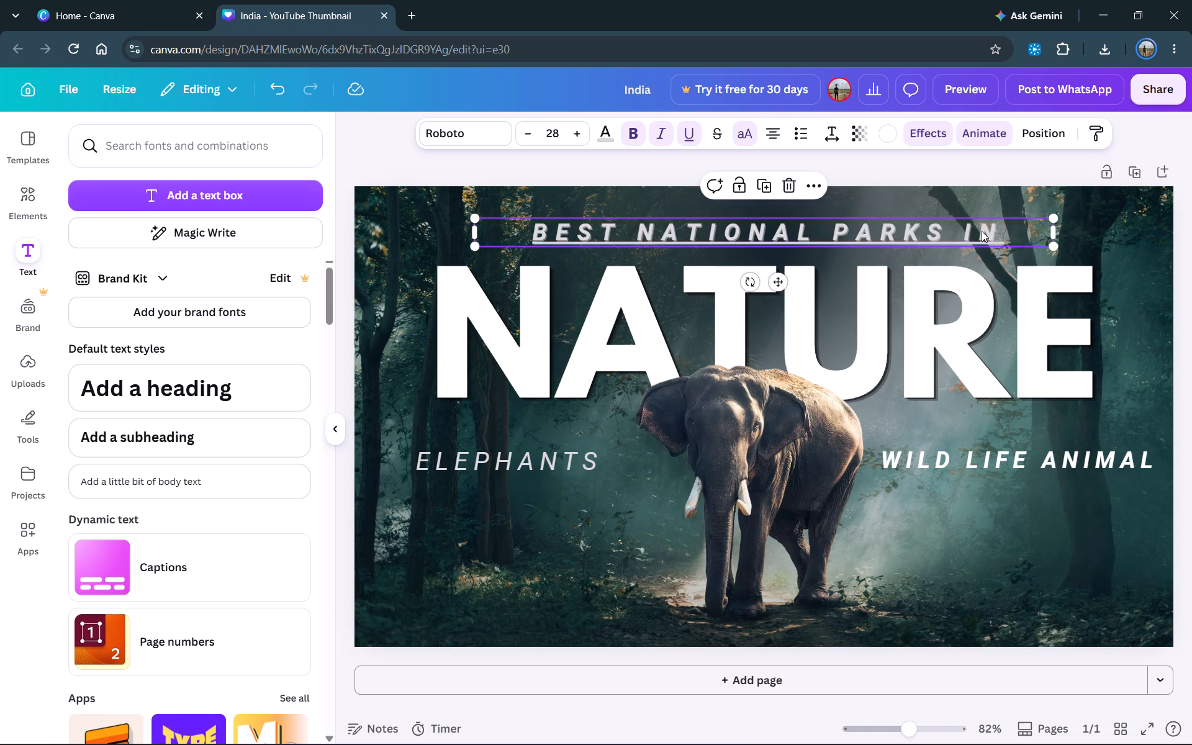
key("BackSpace")
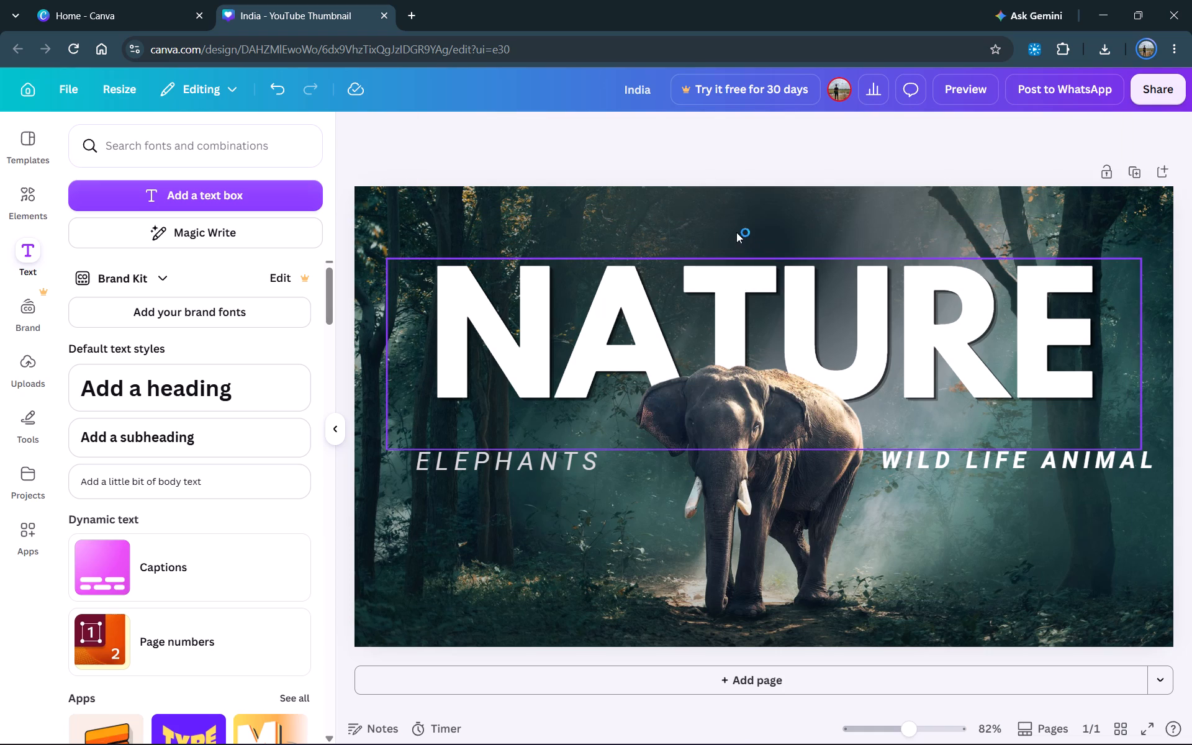
Add a new text box with placeholder paragraph text to the thumbnail.
left_click(710, 230)
left_click(175, 197)
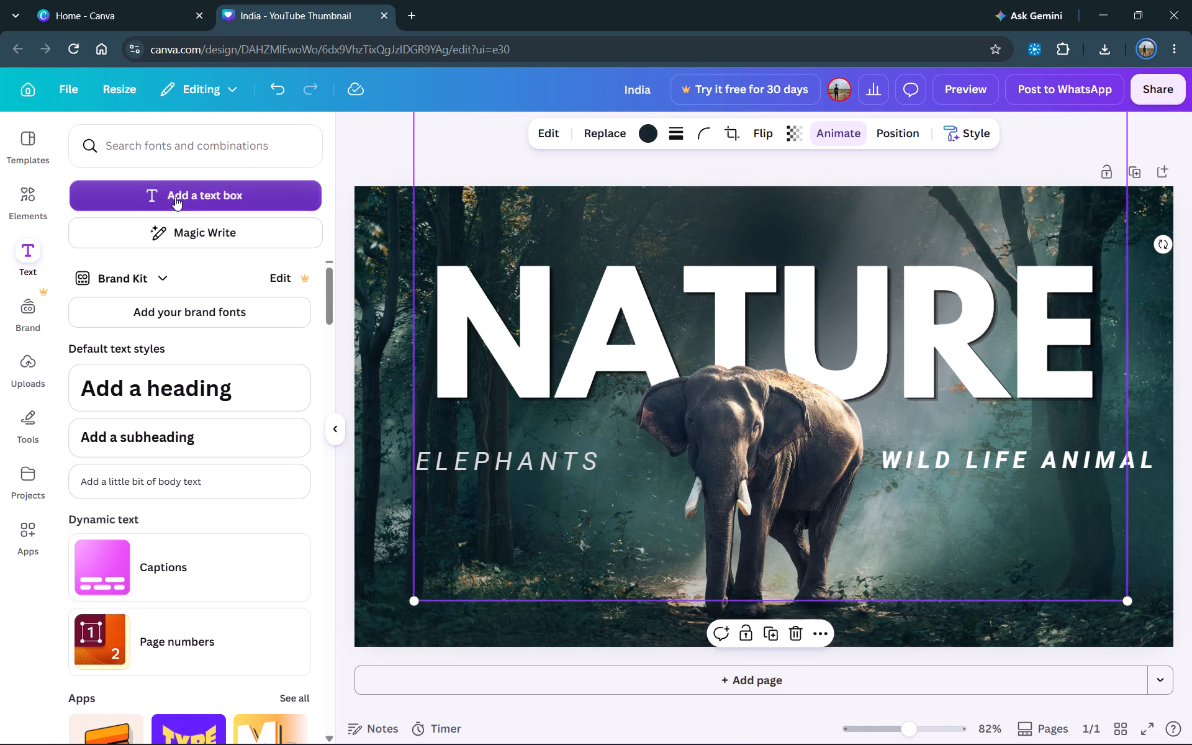
left_click_drag(476, 610, 469, 572)
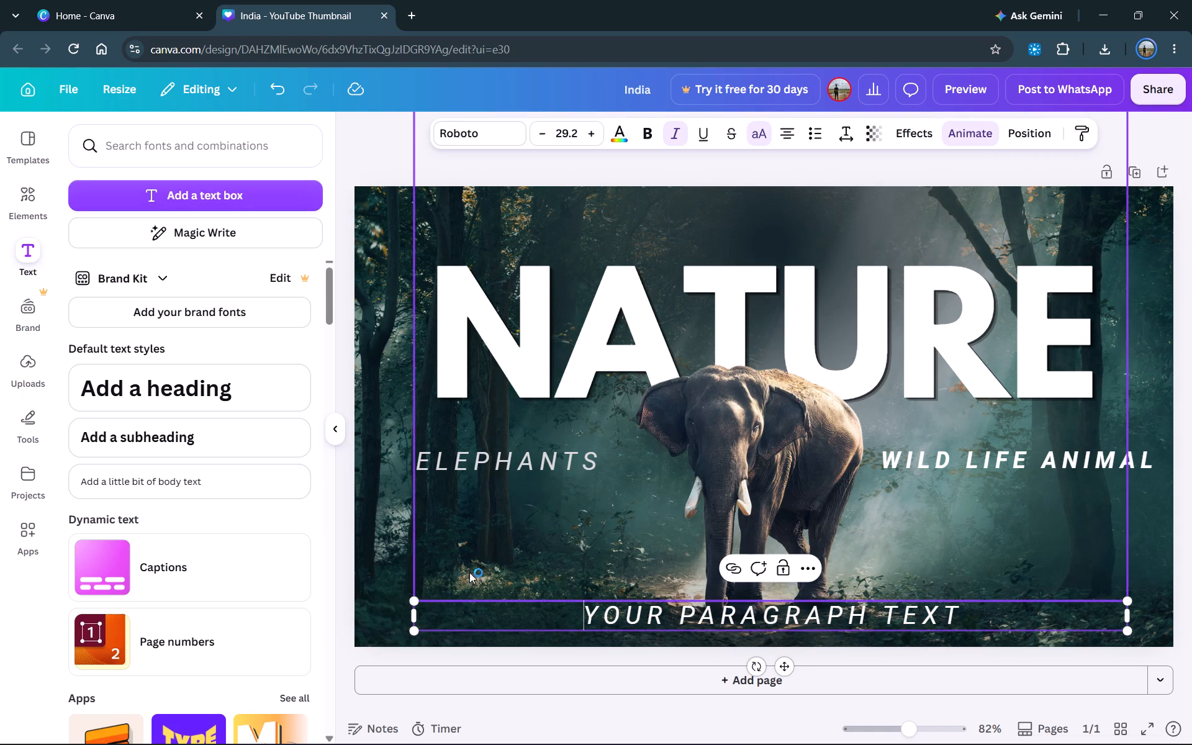
left_click_drag(469, 572, 390, 620)
left_click_drag(707, 615, 705, 546)
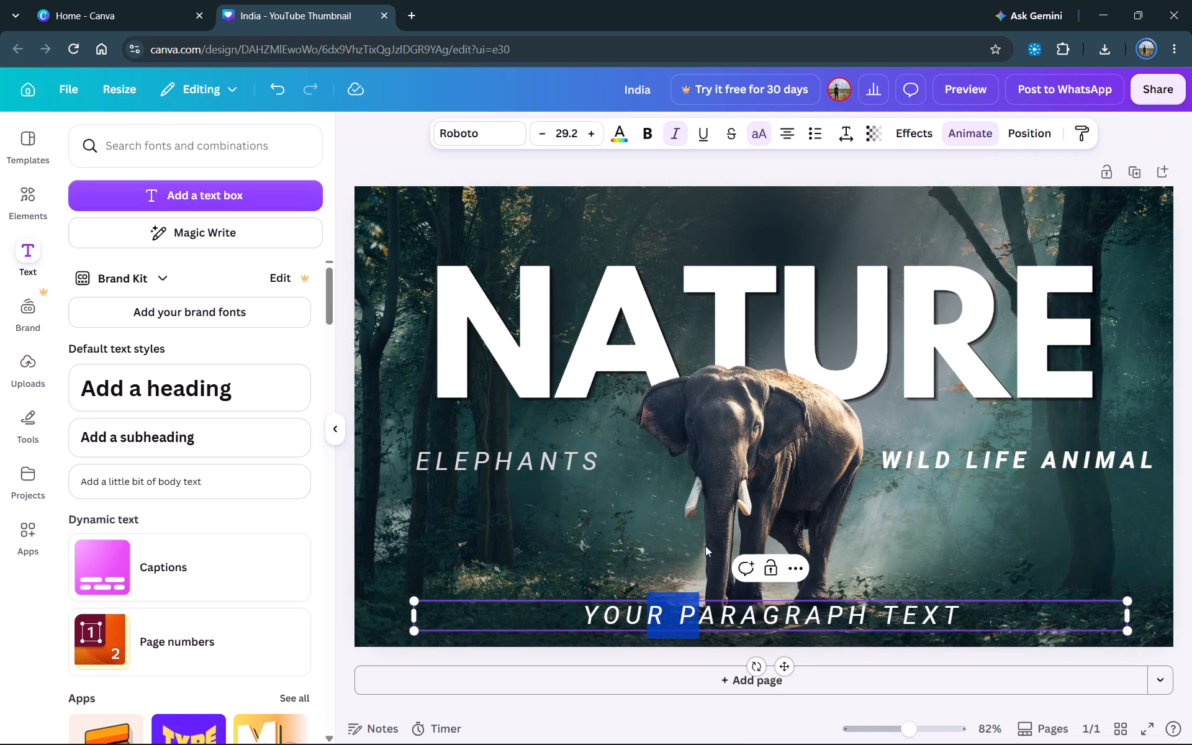
left_click_drag(705, 546, 627, 677)
left_click(488, 629)
right_click_drag(485, 617, 499, 603)
right_click(494, 605)
right_click(467, 618)
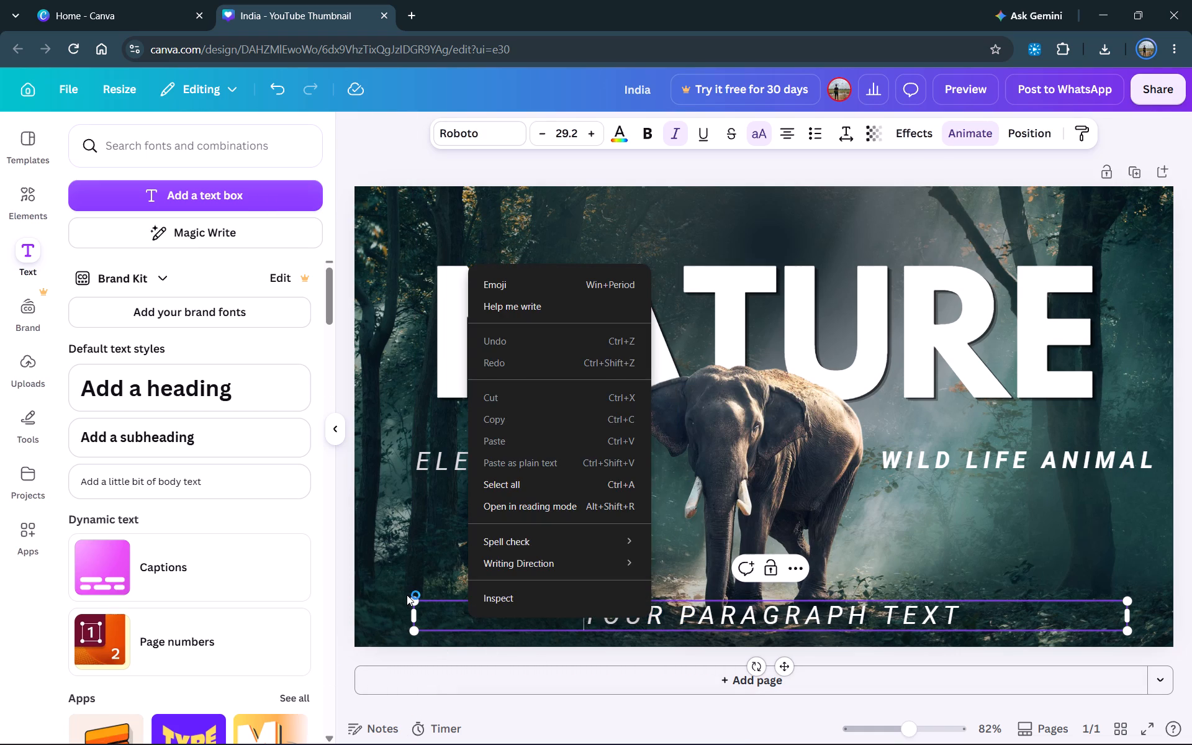
Shrink the new placeholder text box to about font size 8 and move it above the NATURE title.
left_click_drag(412, 598, 830, 387)
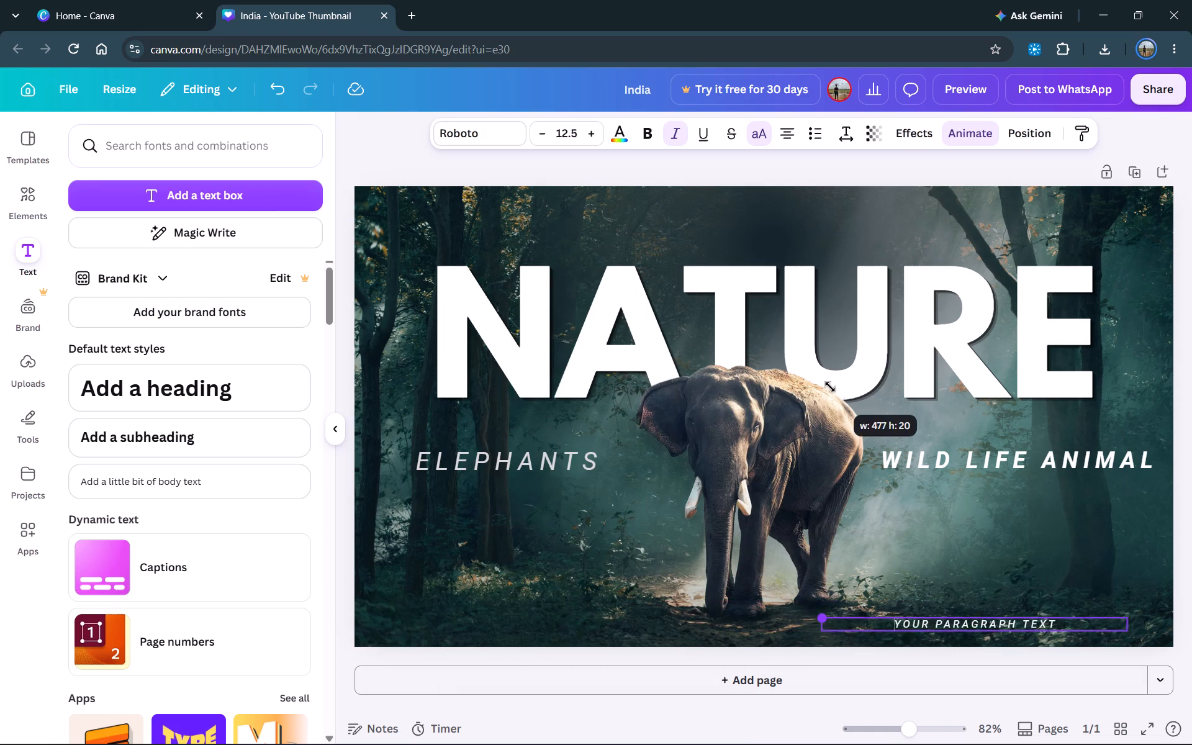
left_click_drag(830, 387, 947, 476)
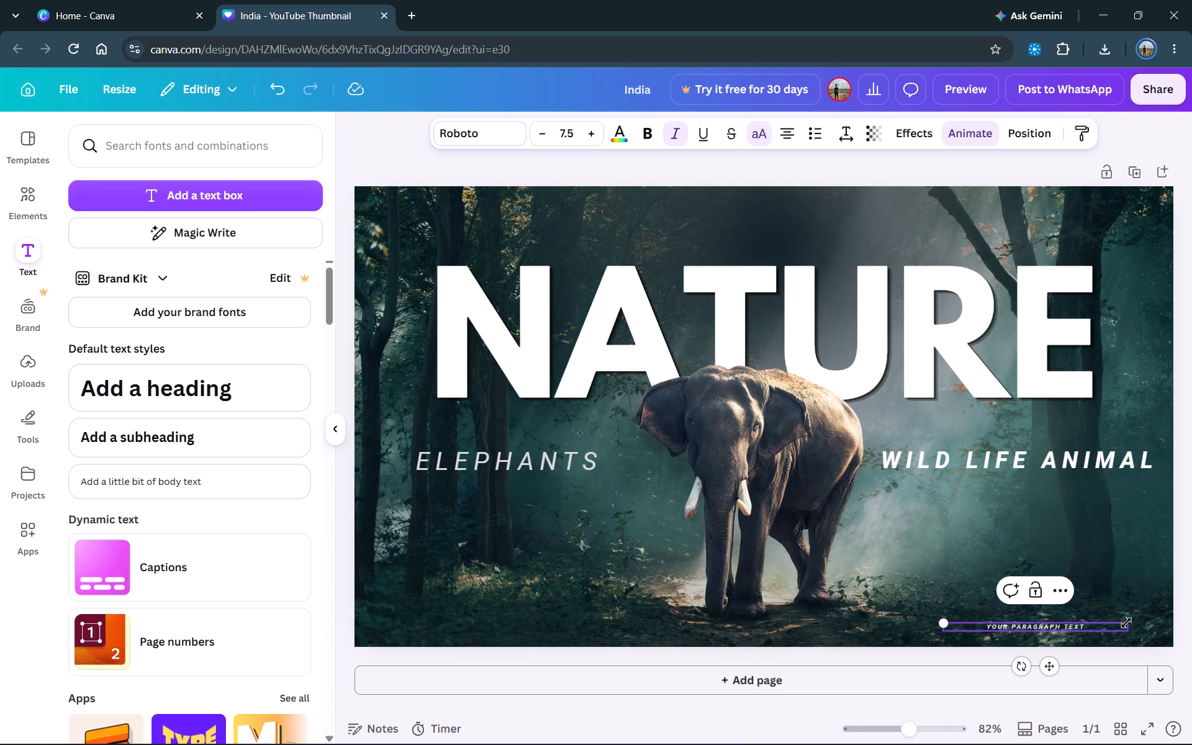
left_click_drag(1124, 628, 1138, 600)
left_click_drag(1125, 619, 1147, 649)
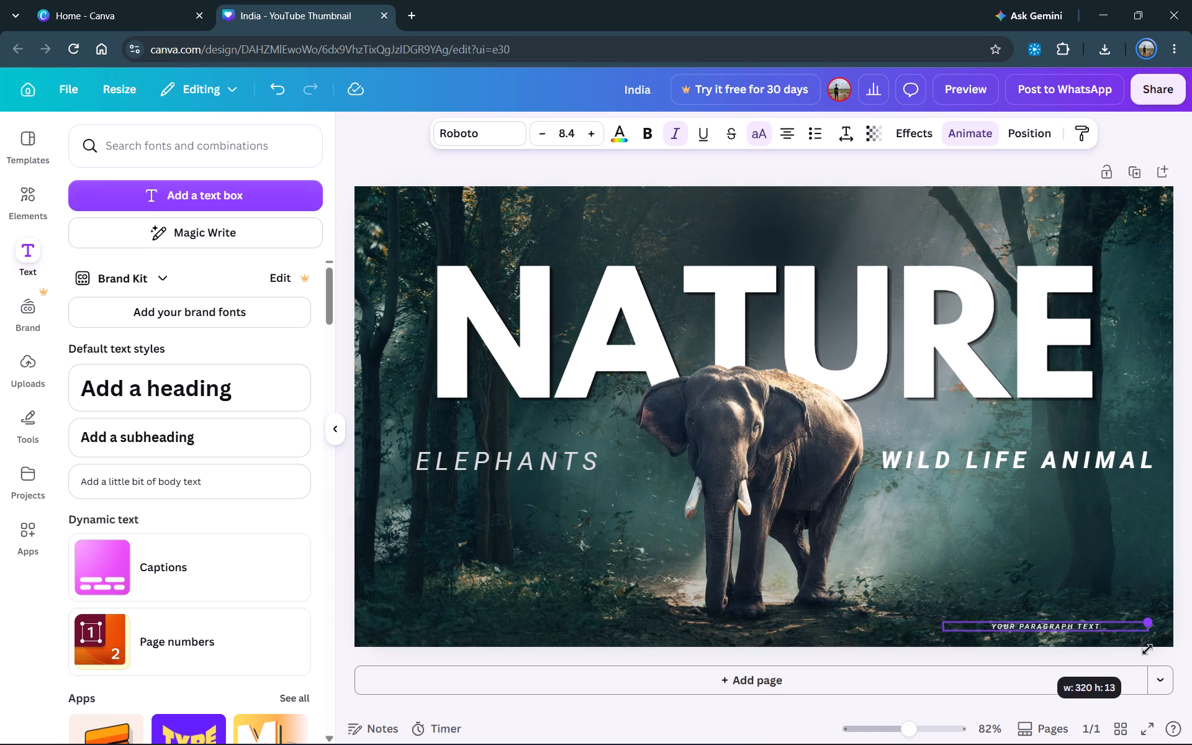
left_click_drag(1147, 649, 1136, 639)
left_click_drag(1096, 634, 877, 388)
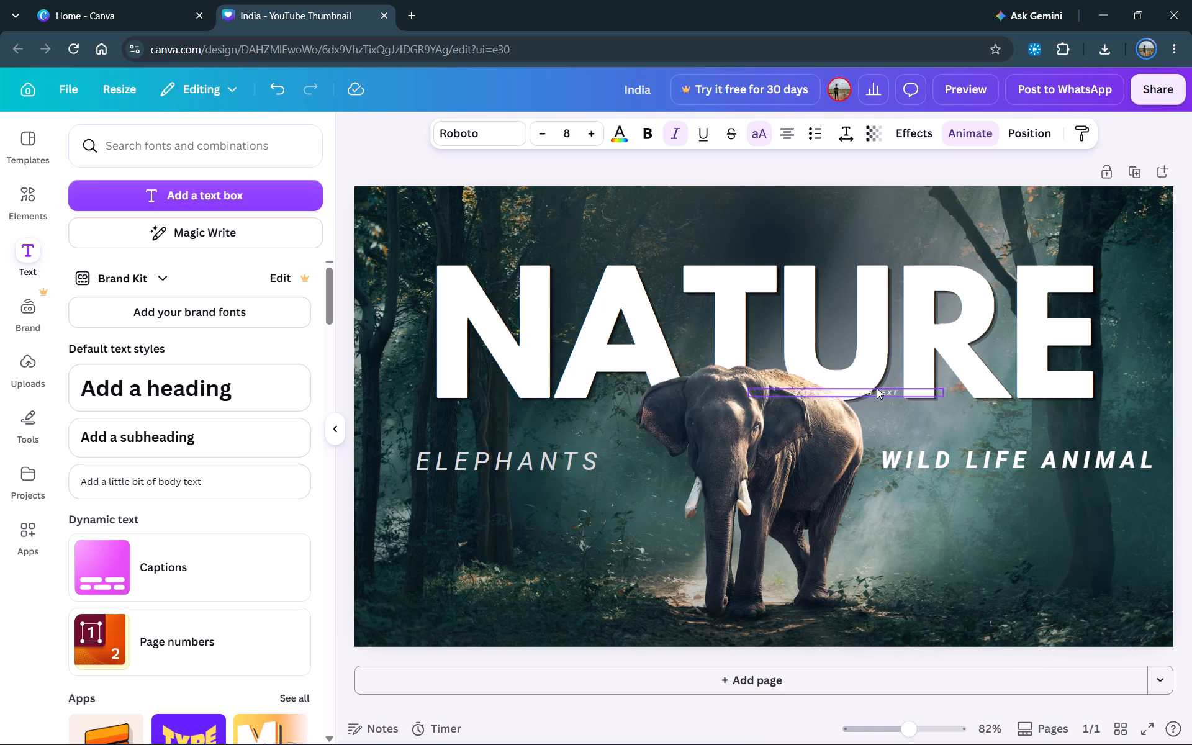
left_click_drag(877, 388, 795, 232)
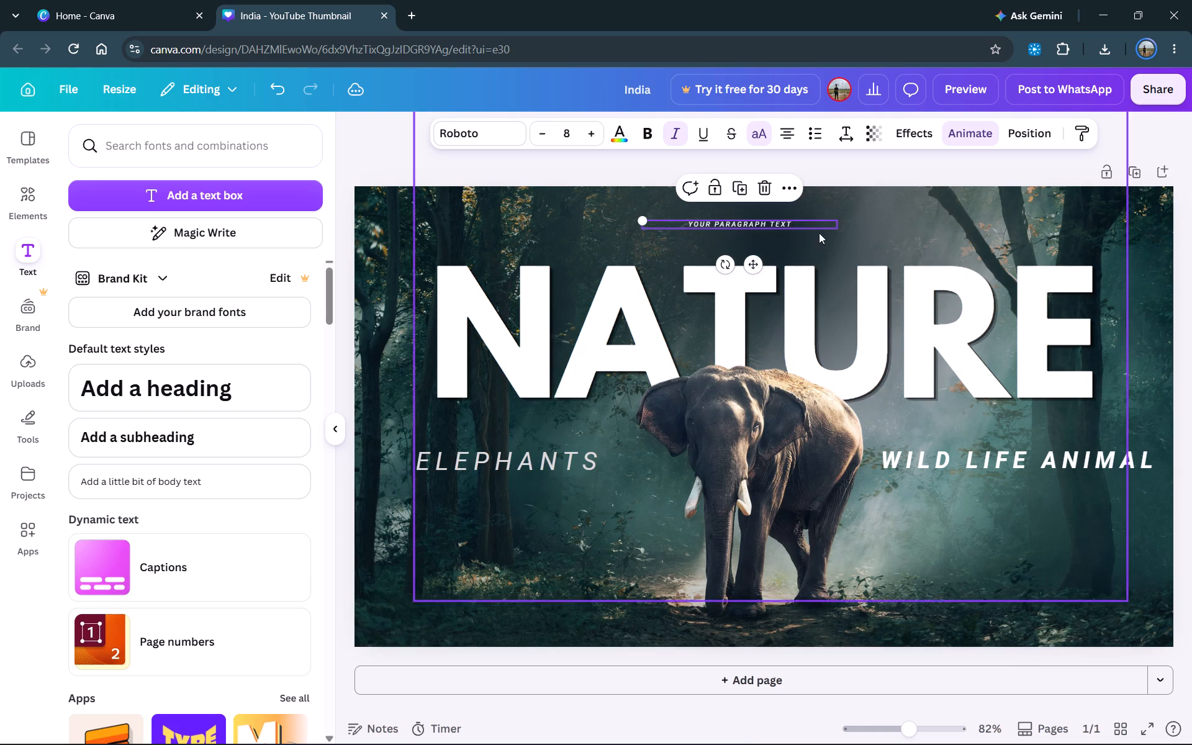
Widen the placeholder text box above NATURE and enlarge its text to about size 21.8.
left_click_drag(838, 227, 970, 196)
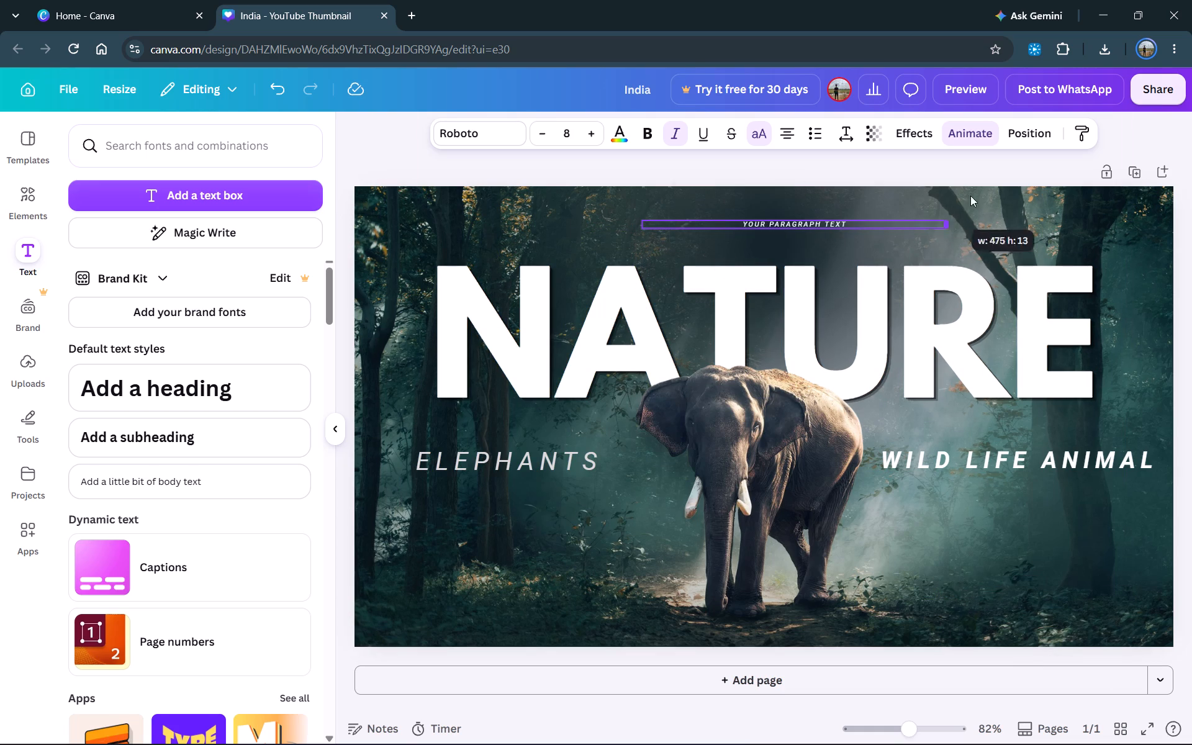
left_click_drag(970, 196, 967, 175)
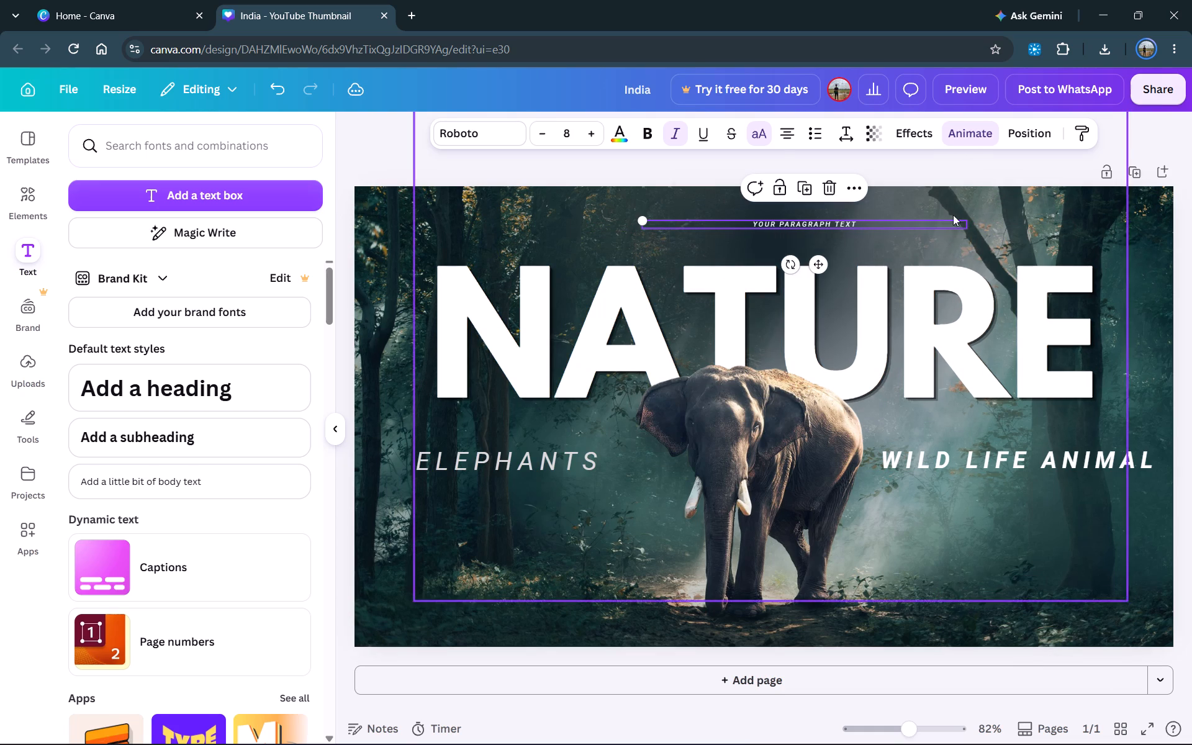
left_click_drag(964, 220, 962, 190)
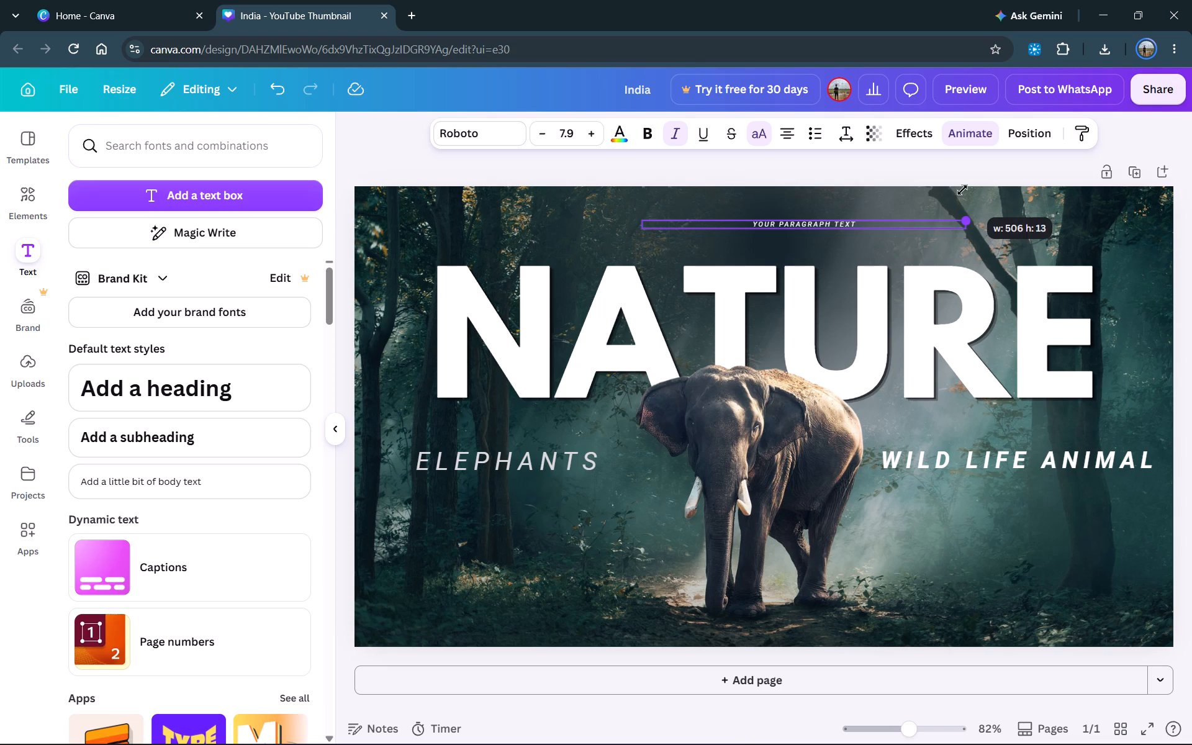
left_click_drag(962, 190, 977, 190)
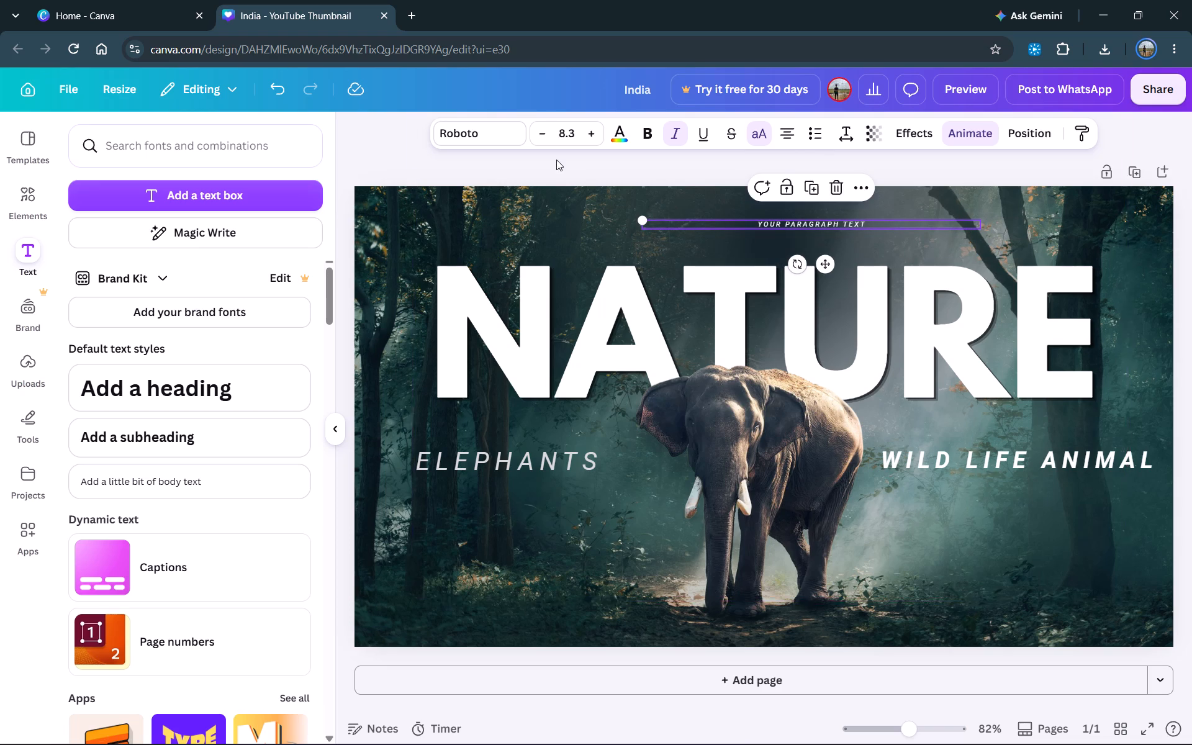
left_click(690, 223)
left_click_drag(645, 218, 615, 210)
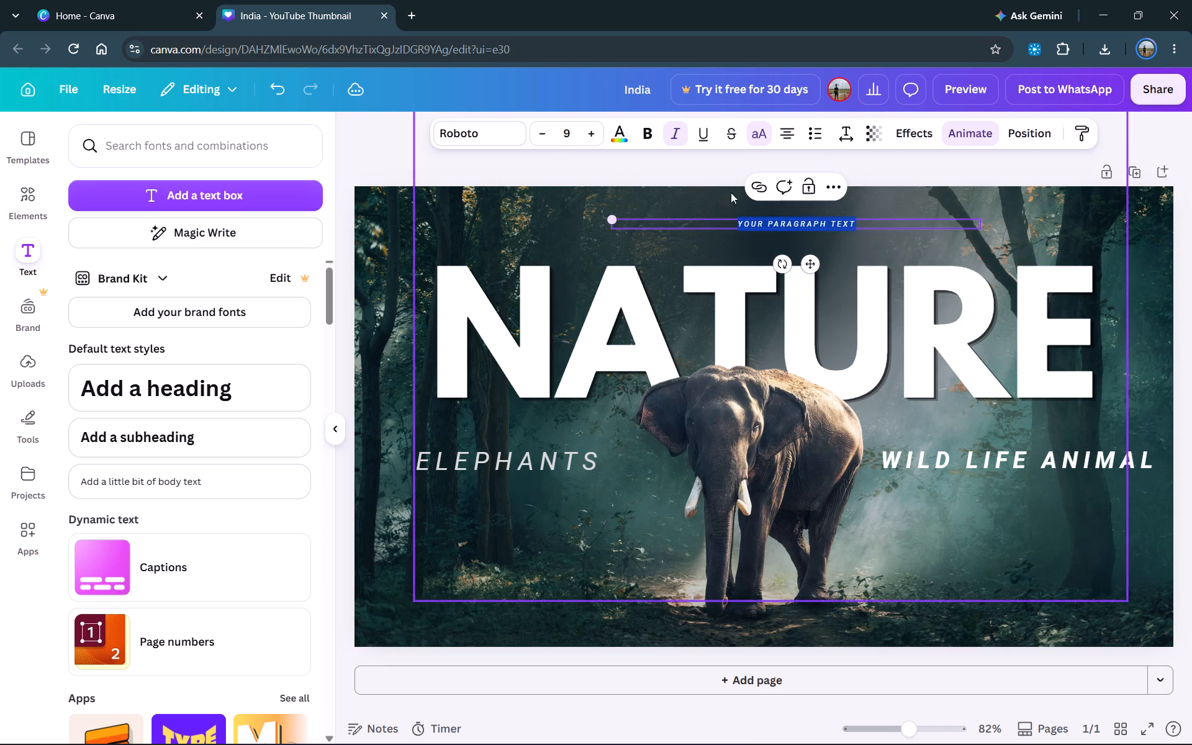
triple_click(593, 126)
triple_click(593, 126)
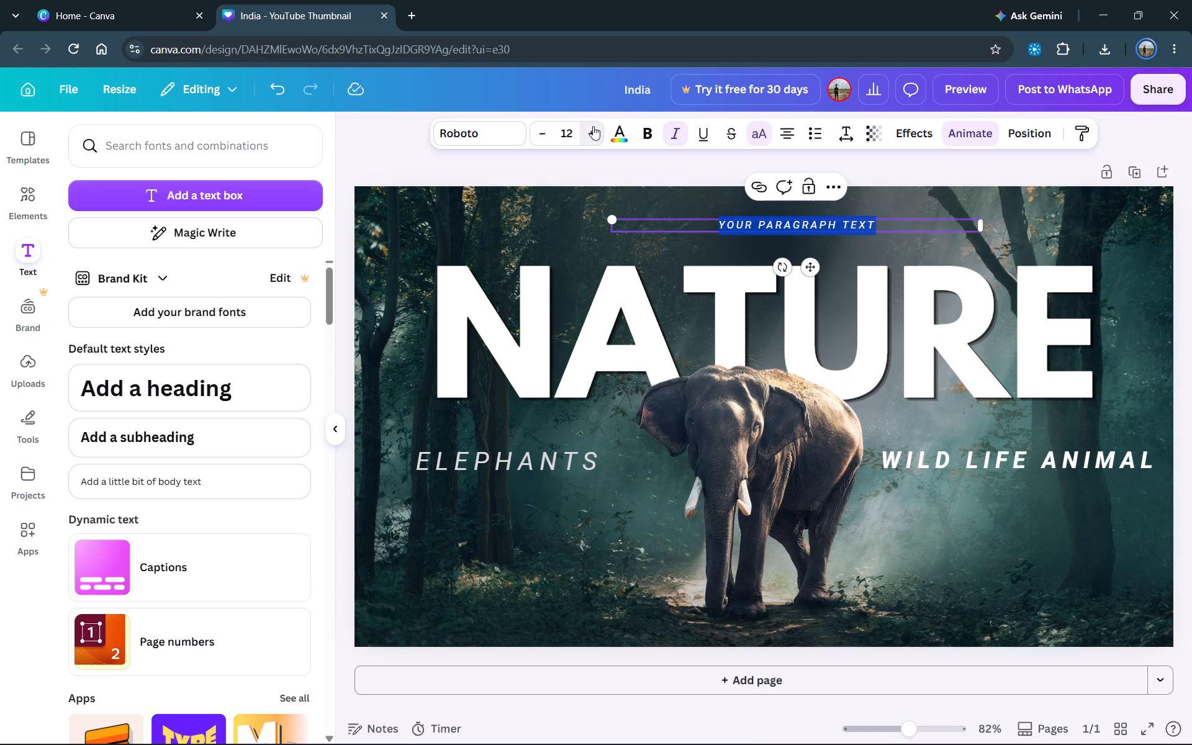
double_click(593, 126)
left_click_drag(639, 234, 570, 217)
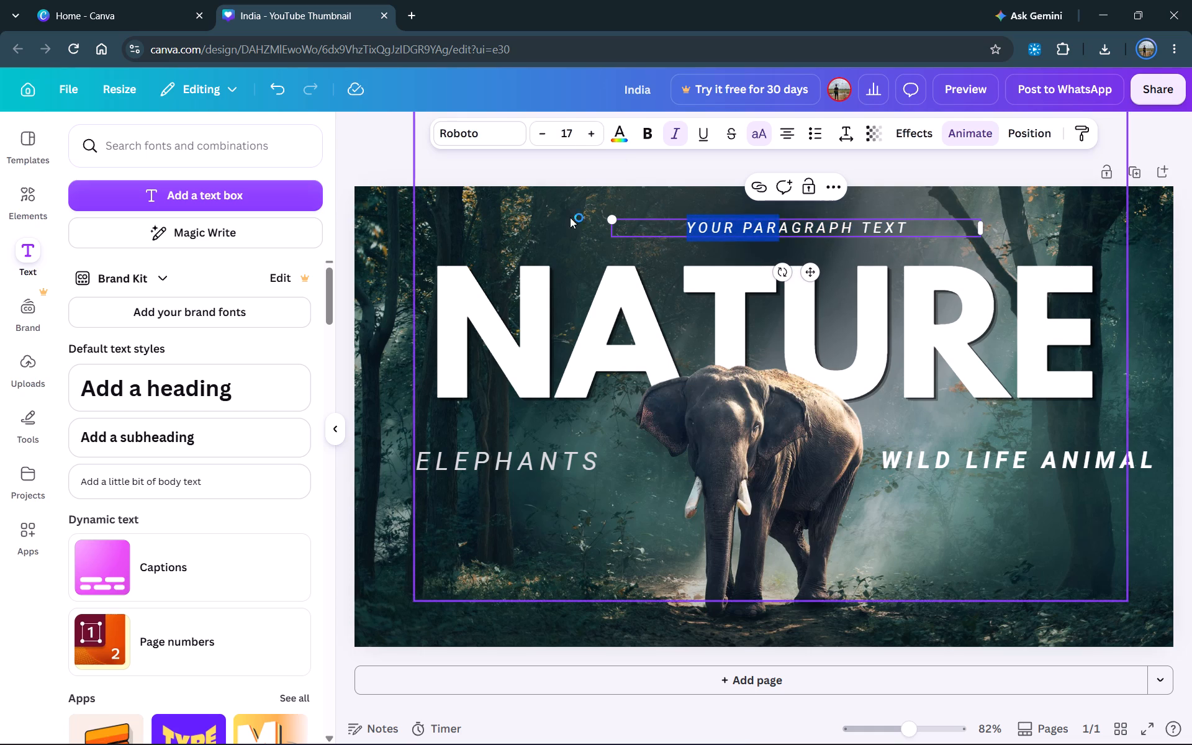
left_click_drag(570, 217, 593, 215)
left_click_drag(615, 219, 545, 209)
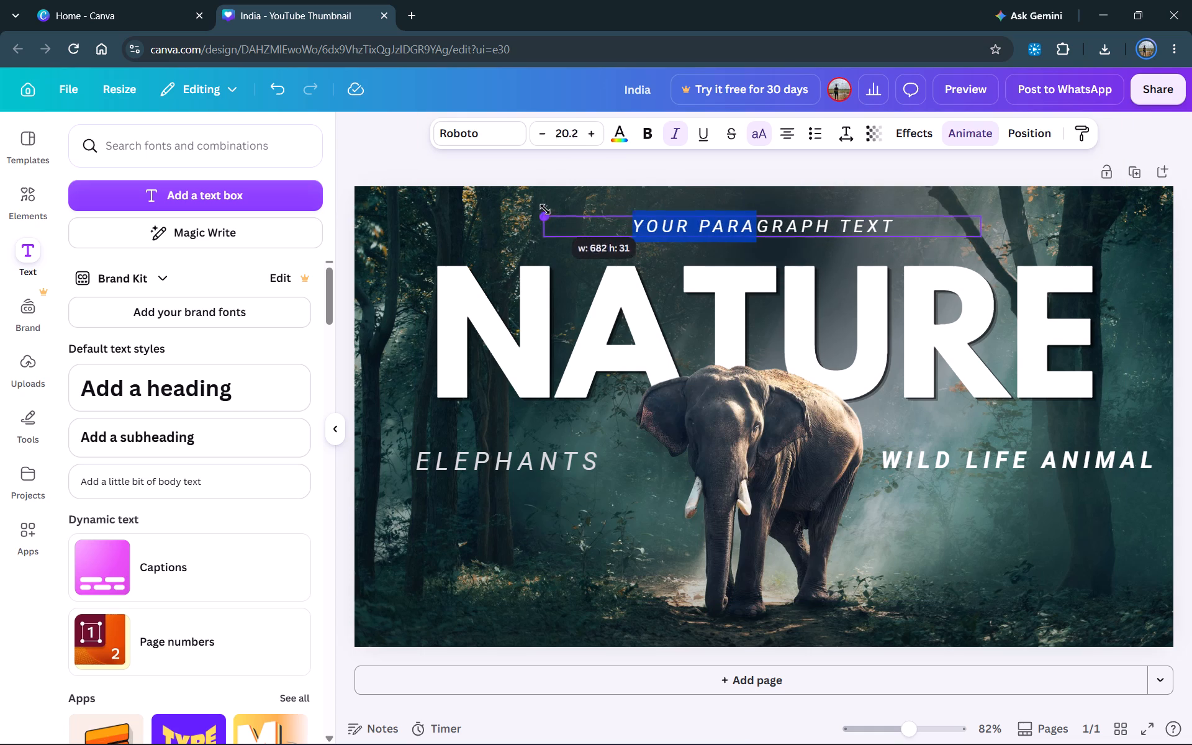
left_click_drag(545, 209, 513, 205)
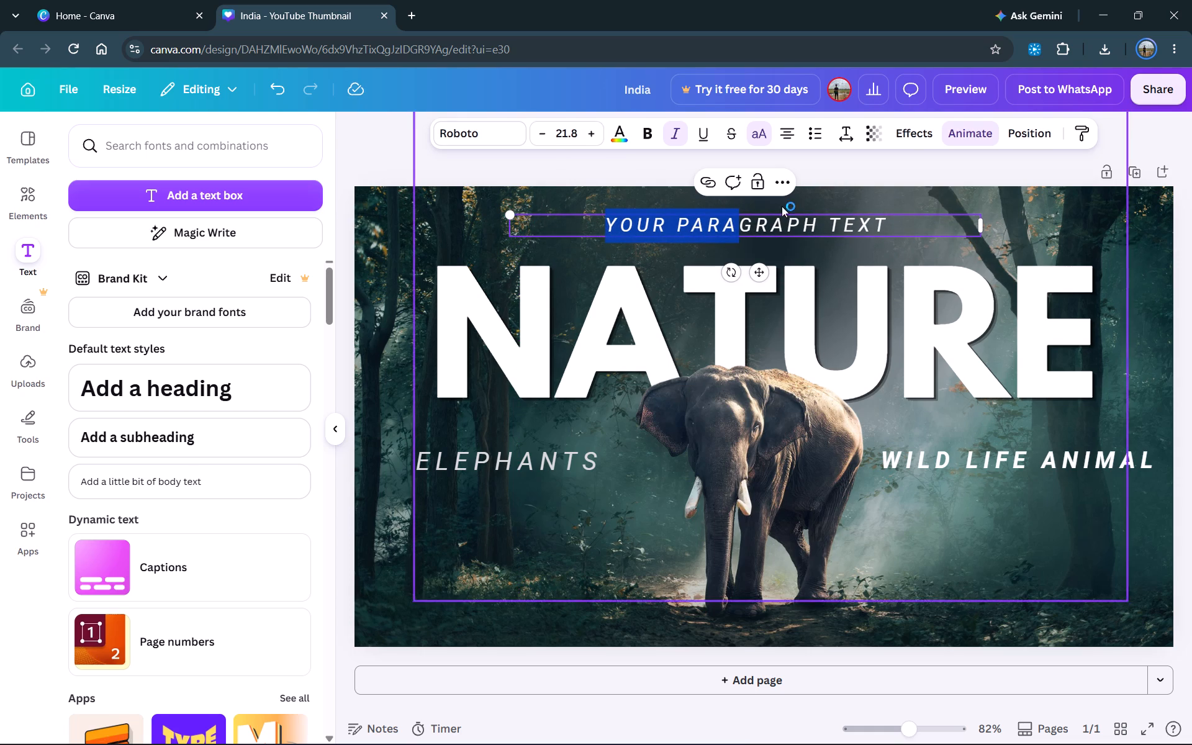
Replace the placeholder paragraph text above the NATURE title with "LOOK DEEP INTO".
left_click(904, 220)
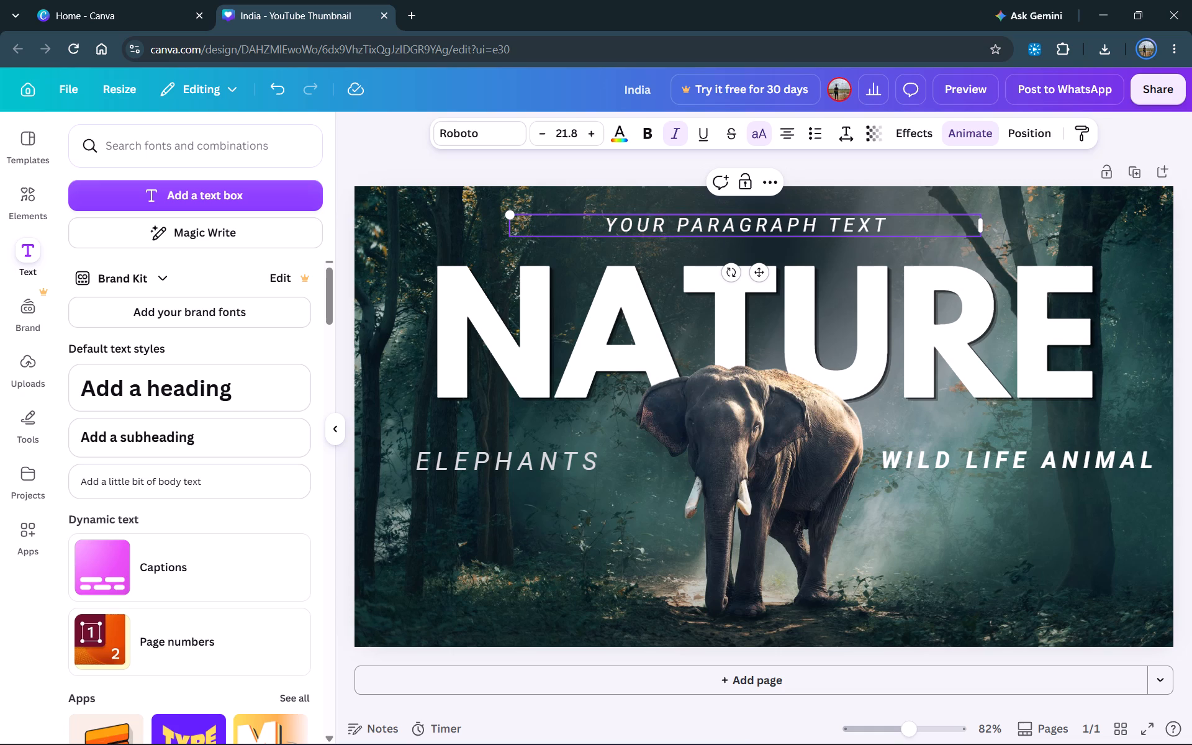
key("BackSpace")
key("BackSpace")
key("BackSpace")
key("BackSpace")
key("BackSpace")
key("BackSpace")
key("BackSpace")
key("BackSpace")
key("BackSpace")
key("BackSpace")
key("BackSpace")
key("BackSpace")
key("BackSpace")
key("BackSpace")
key("BackSpace")
key("BackSpace")
key("BackSpace")
key("BackSpace")
key("BackSpace")
key("BackSpace")
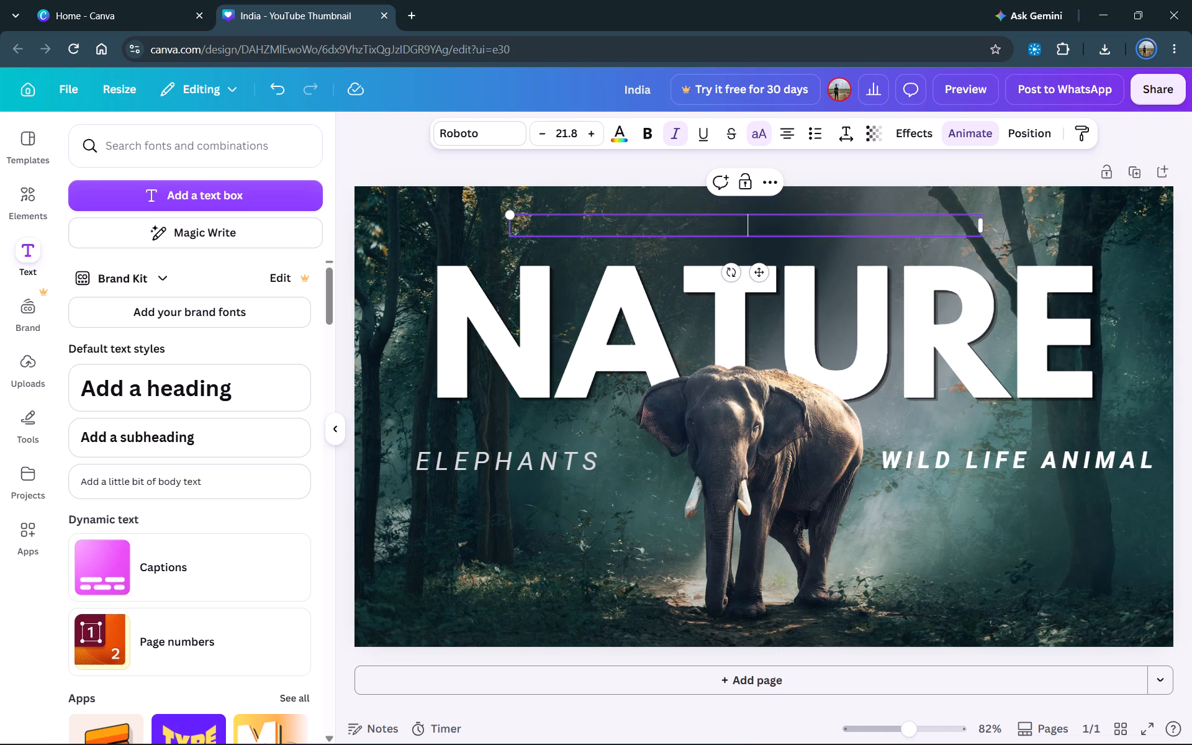
left_click(810, 229)
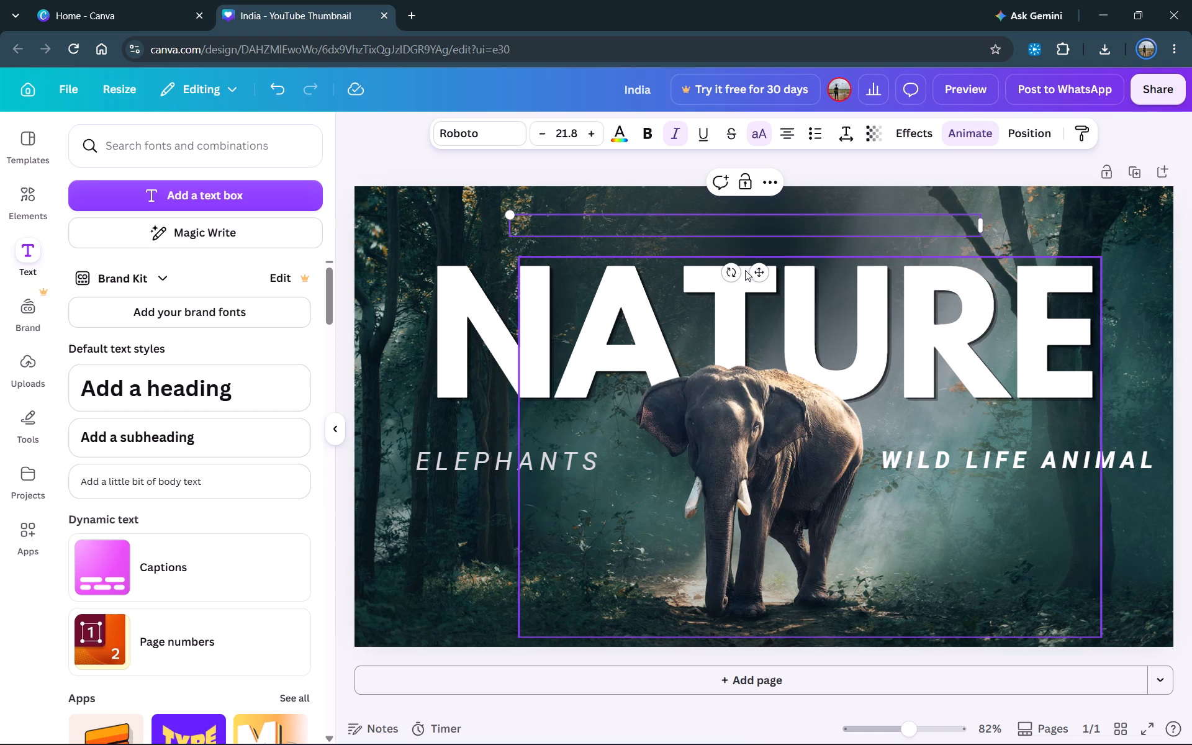
left_click(542, 228)
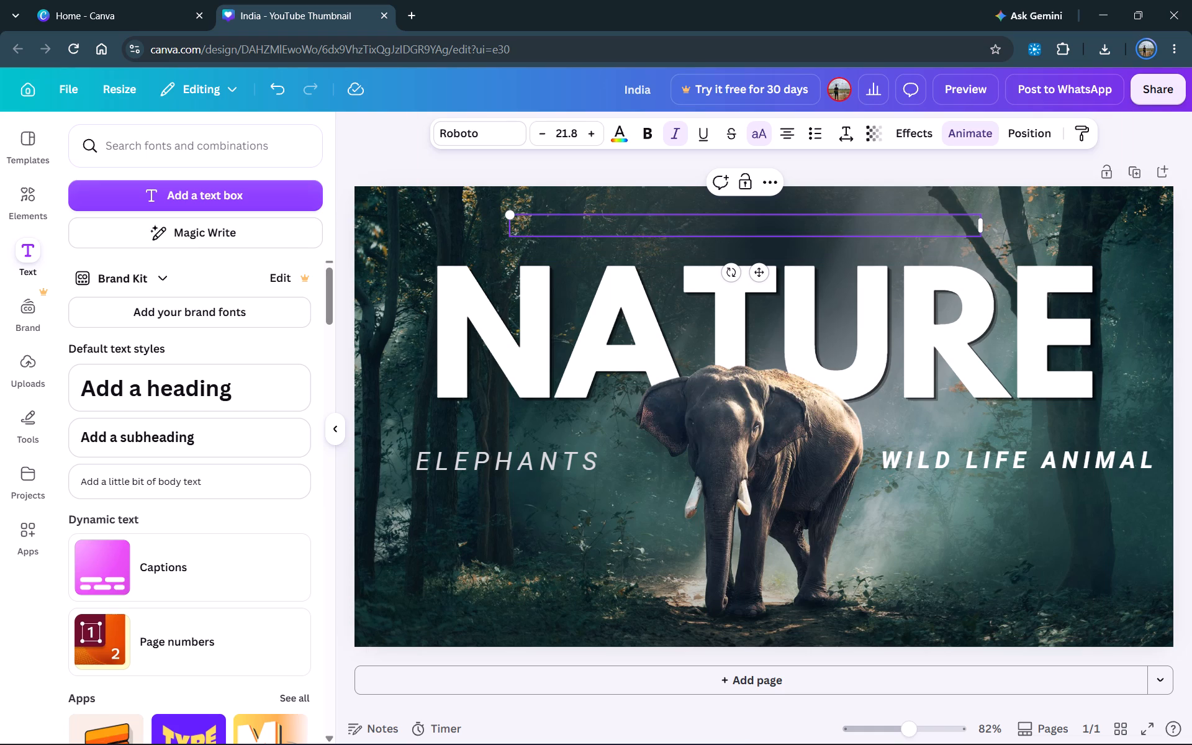
type("LOOK")
key("space")
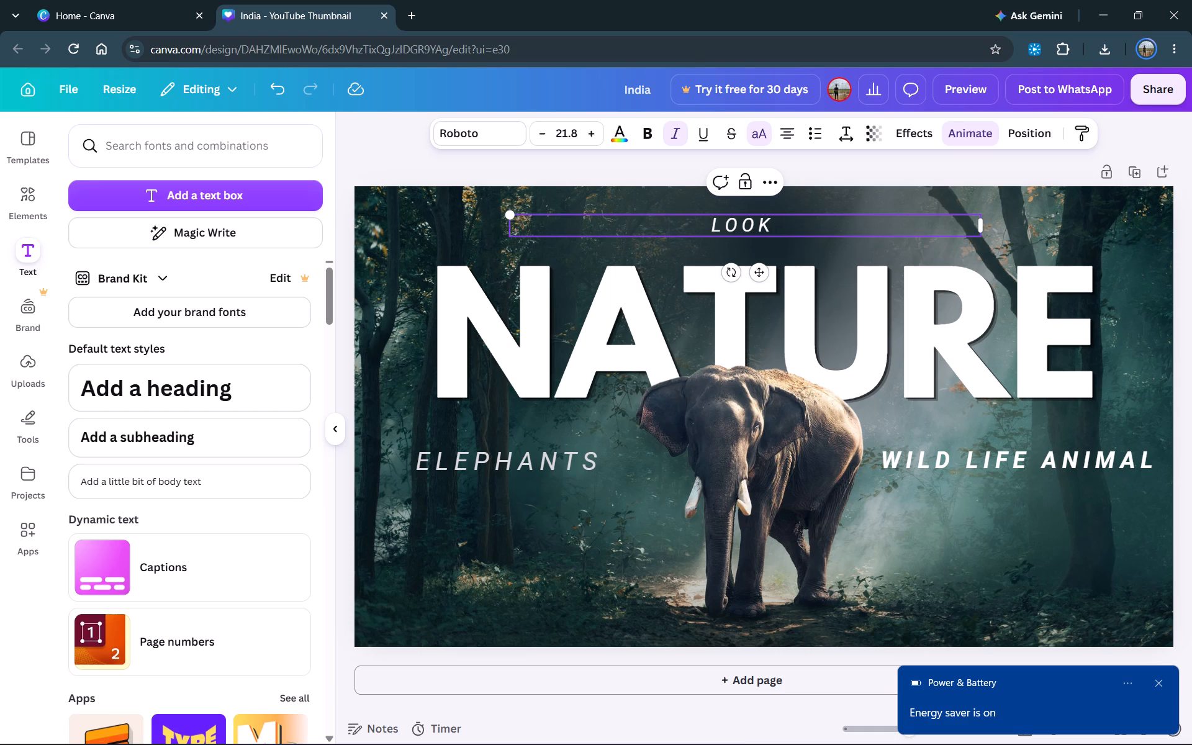
type("DEEP")
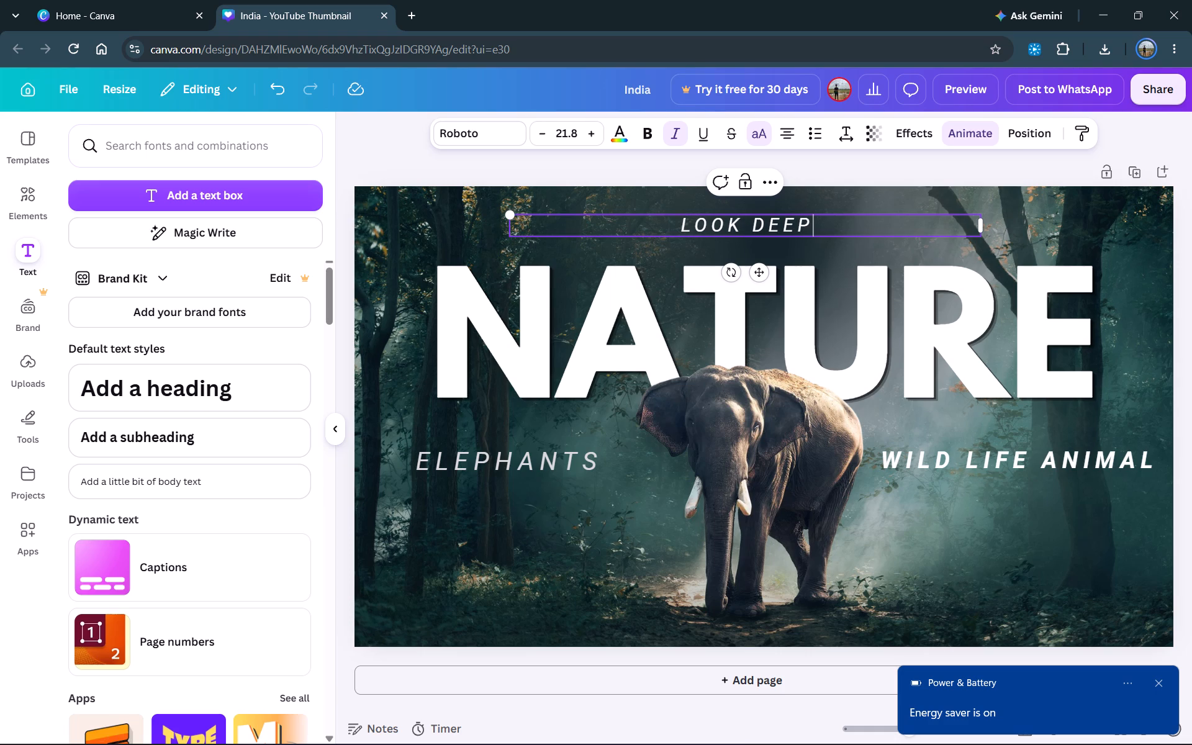
key("space")
type("I")
type("NTO")
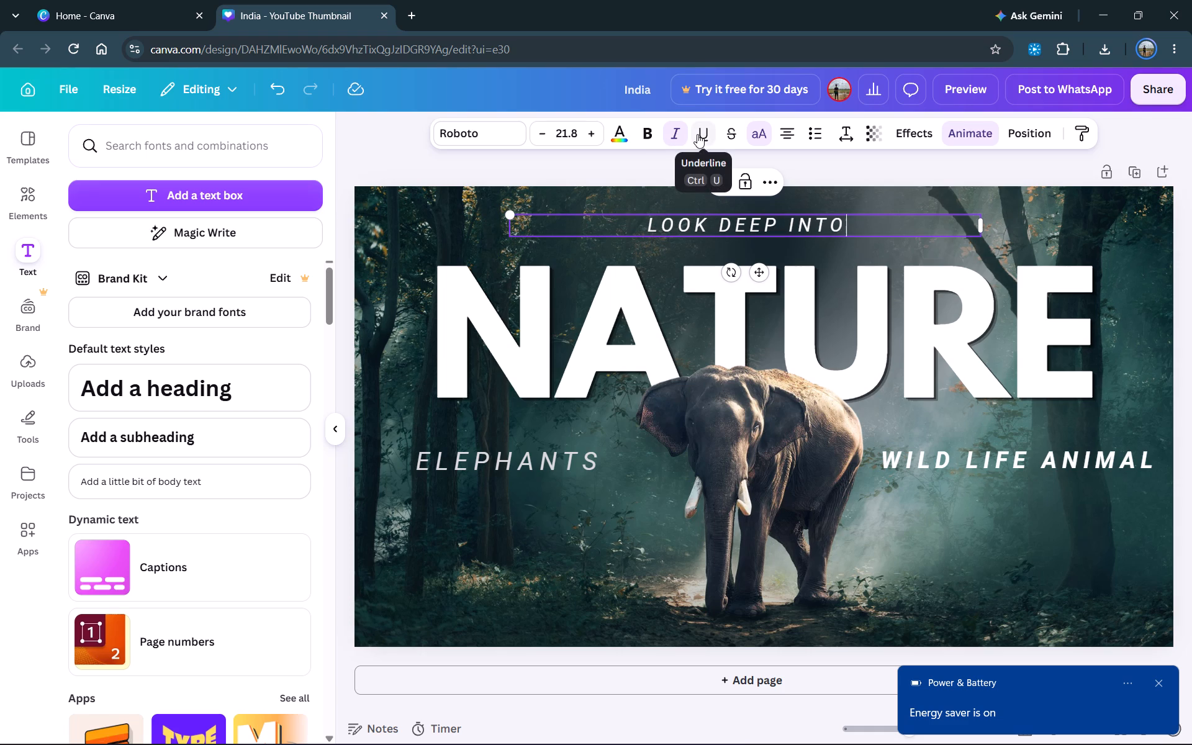
Turn on bold for the "LOOK DEEP INTO" text and increase its font size to 26.8.
left_click(646, 138)
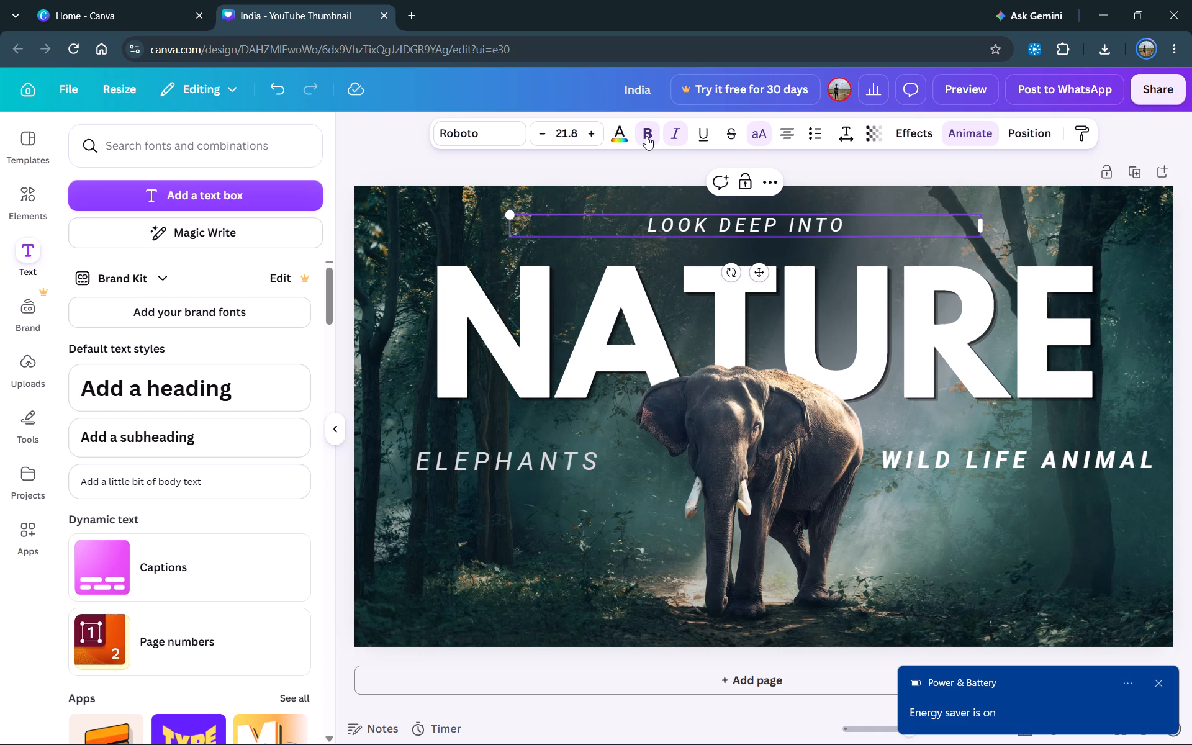
left_click(646, 136)
left_click(646, 135)
double_click(592, 127)
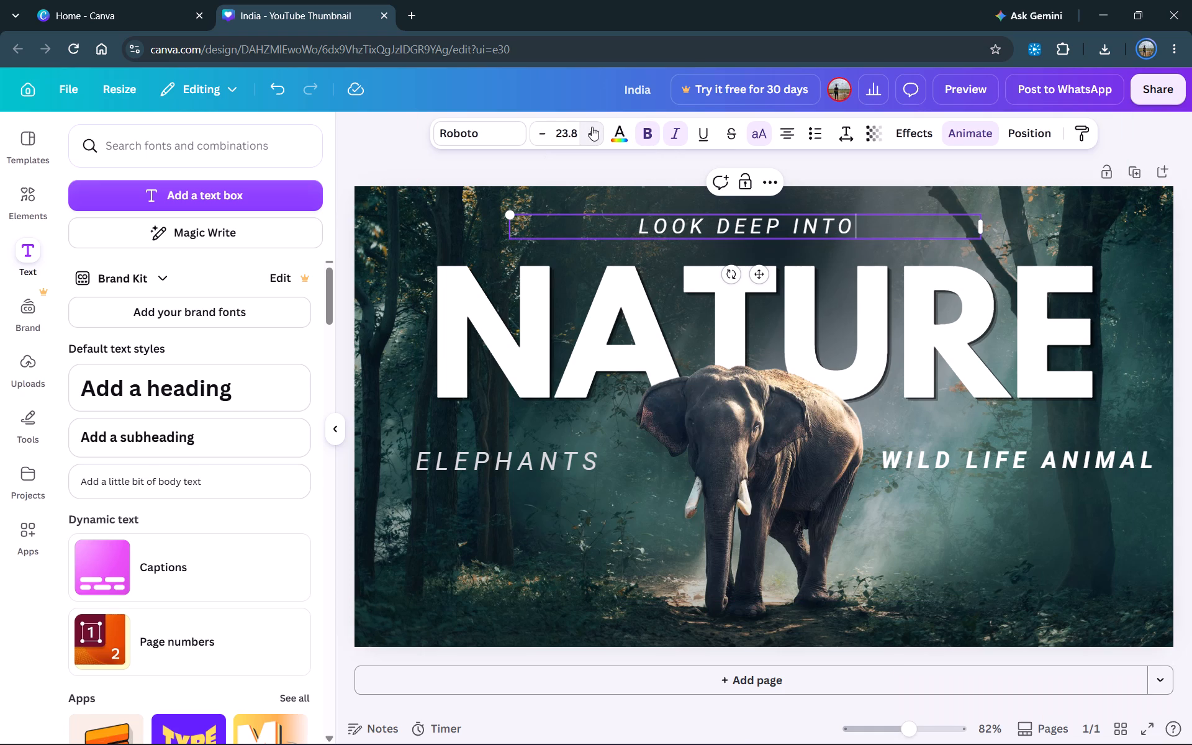
left_click(592, 127)
left_click(592, 127)
left_click(592, 127)
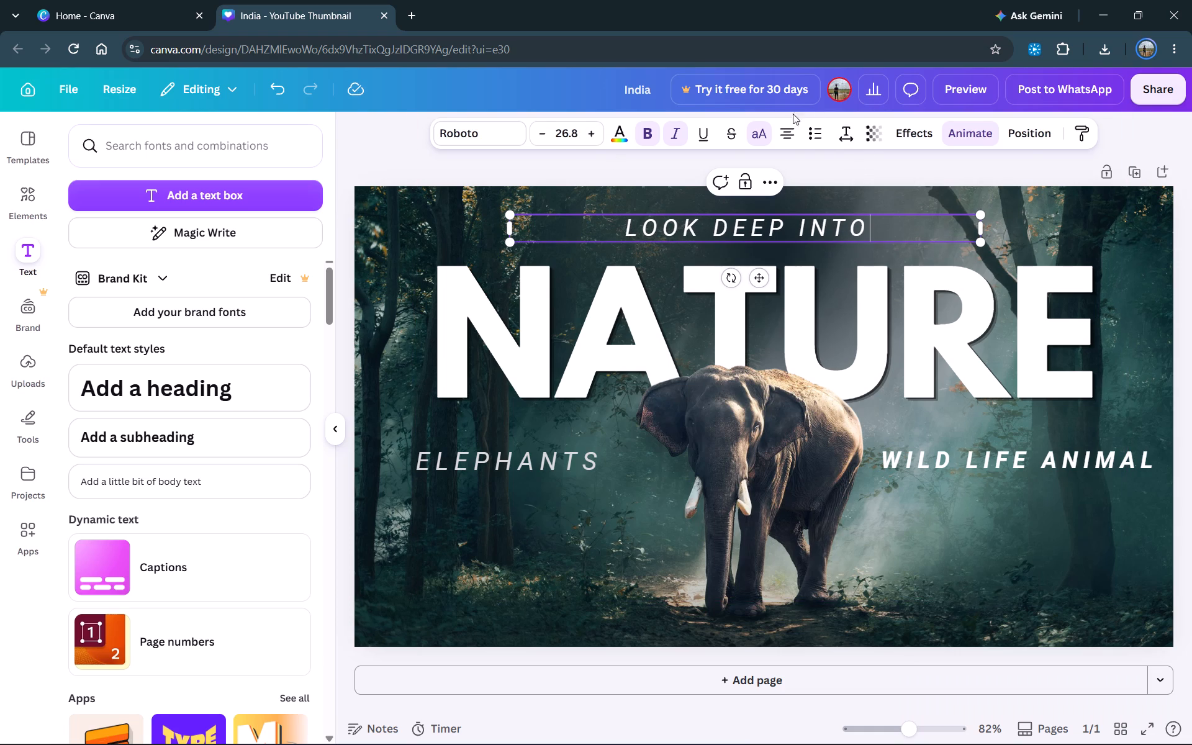
left_click(964, 119)
Preview the thumbnail's page animation from start to end and return to the editor with nothing selected.
left_click(978, 92)
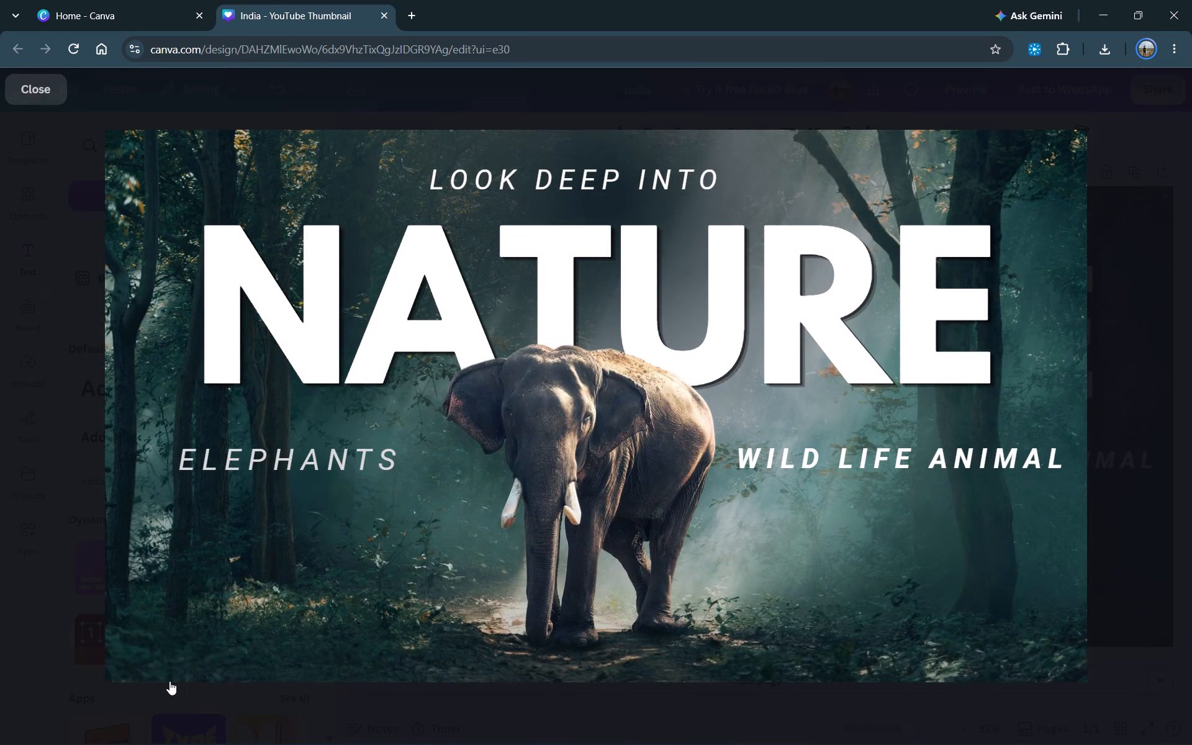
left_click(161, 662)
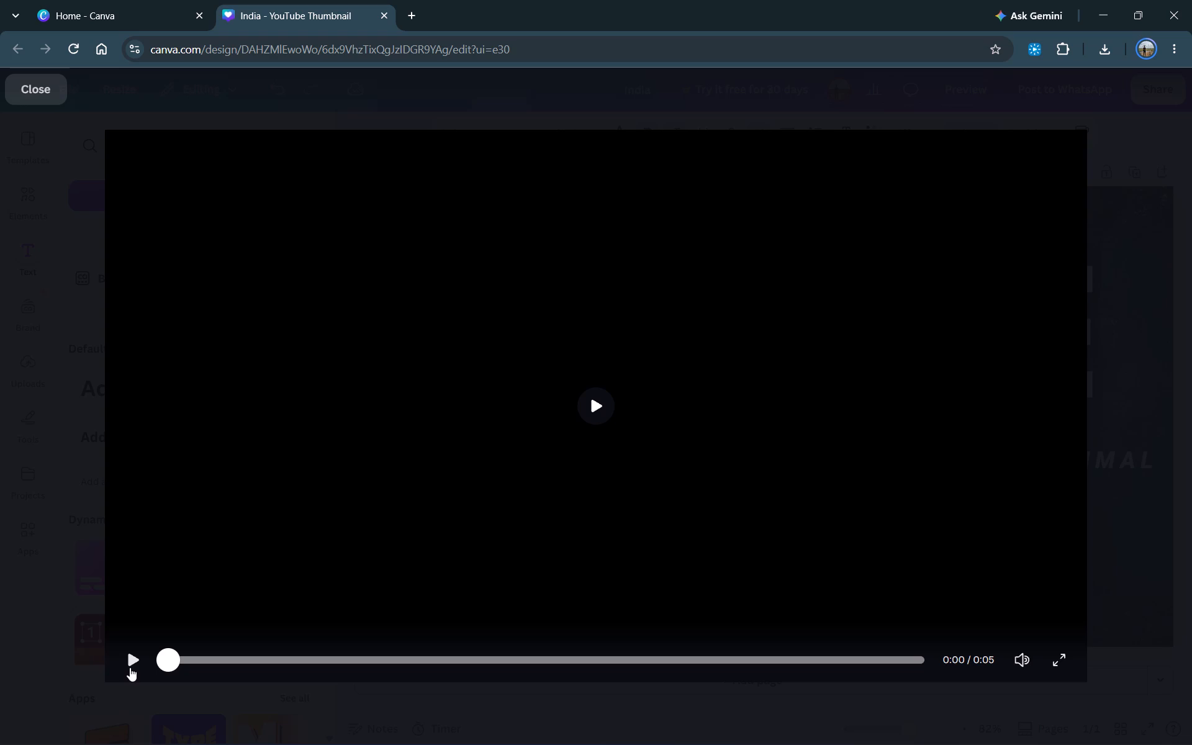
left_click(132, 662)
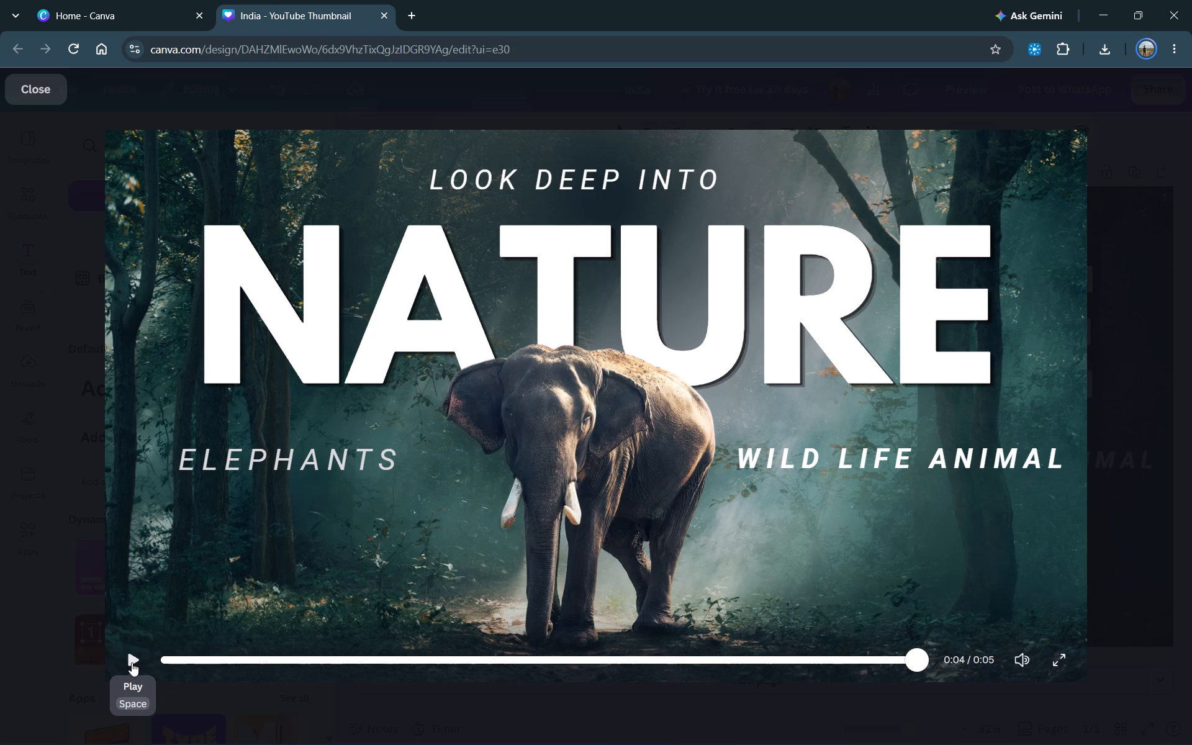
left_click(28, 79)
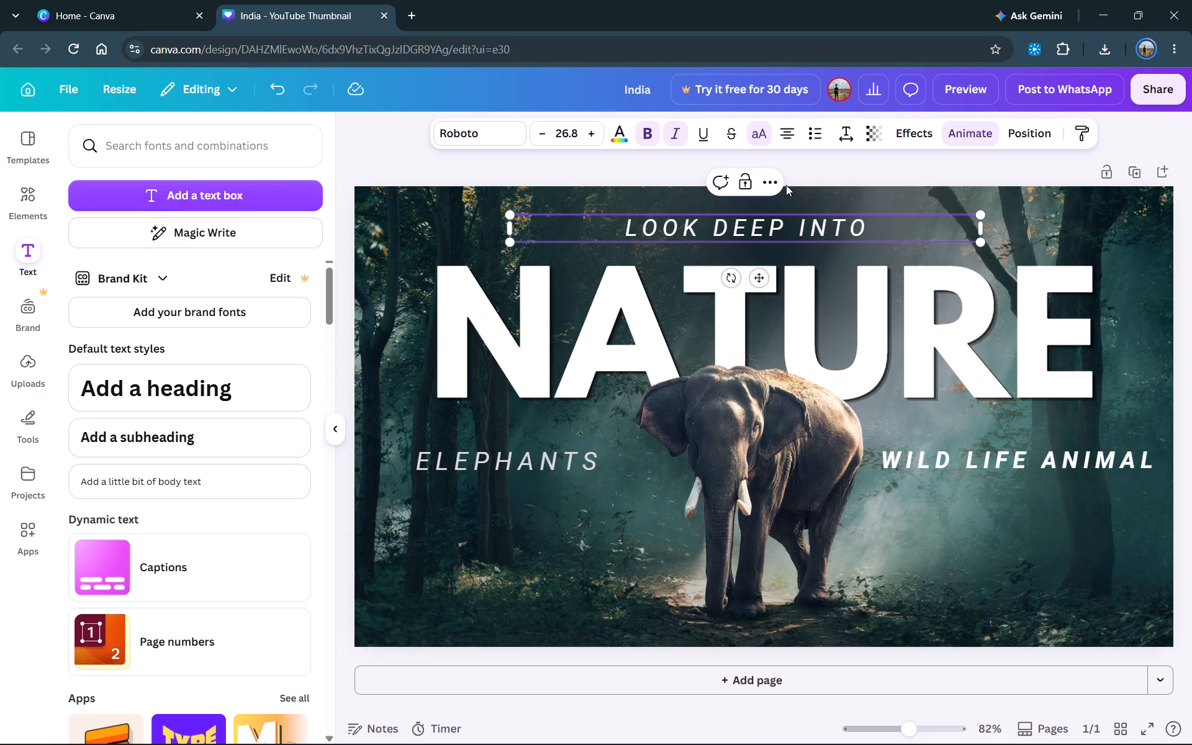
left_click(828, 166)
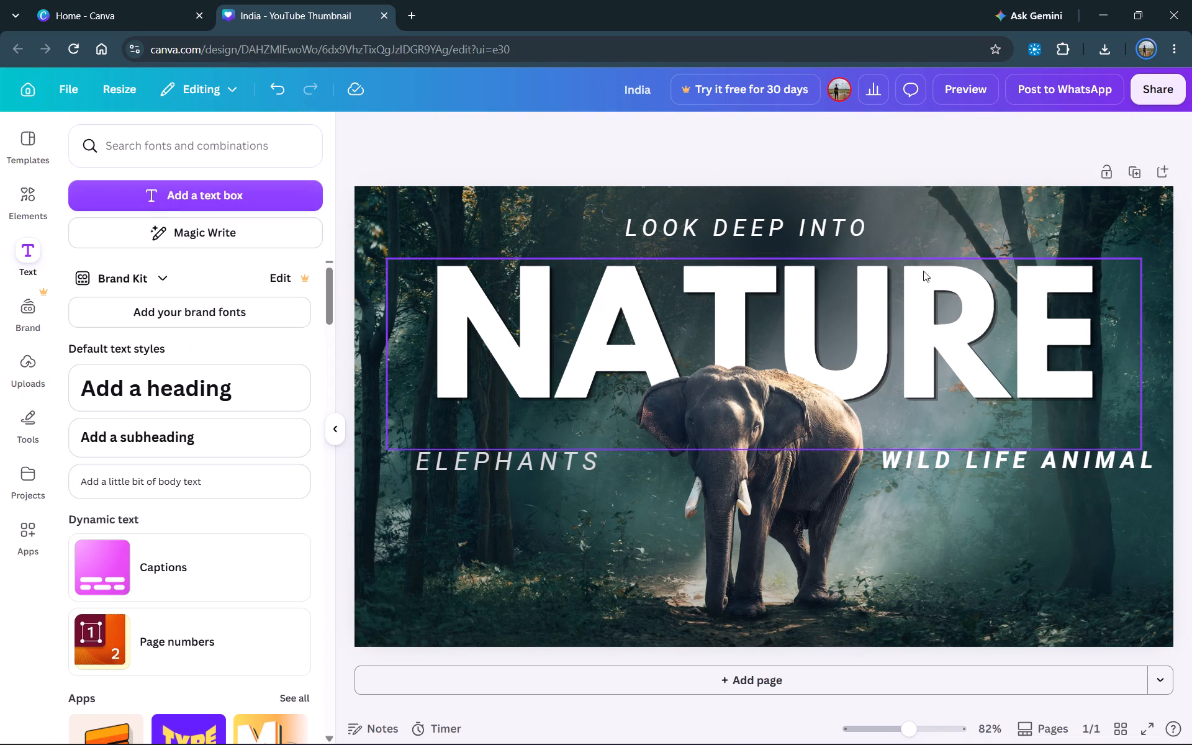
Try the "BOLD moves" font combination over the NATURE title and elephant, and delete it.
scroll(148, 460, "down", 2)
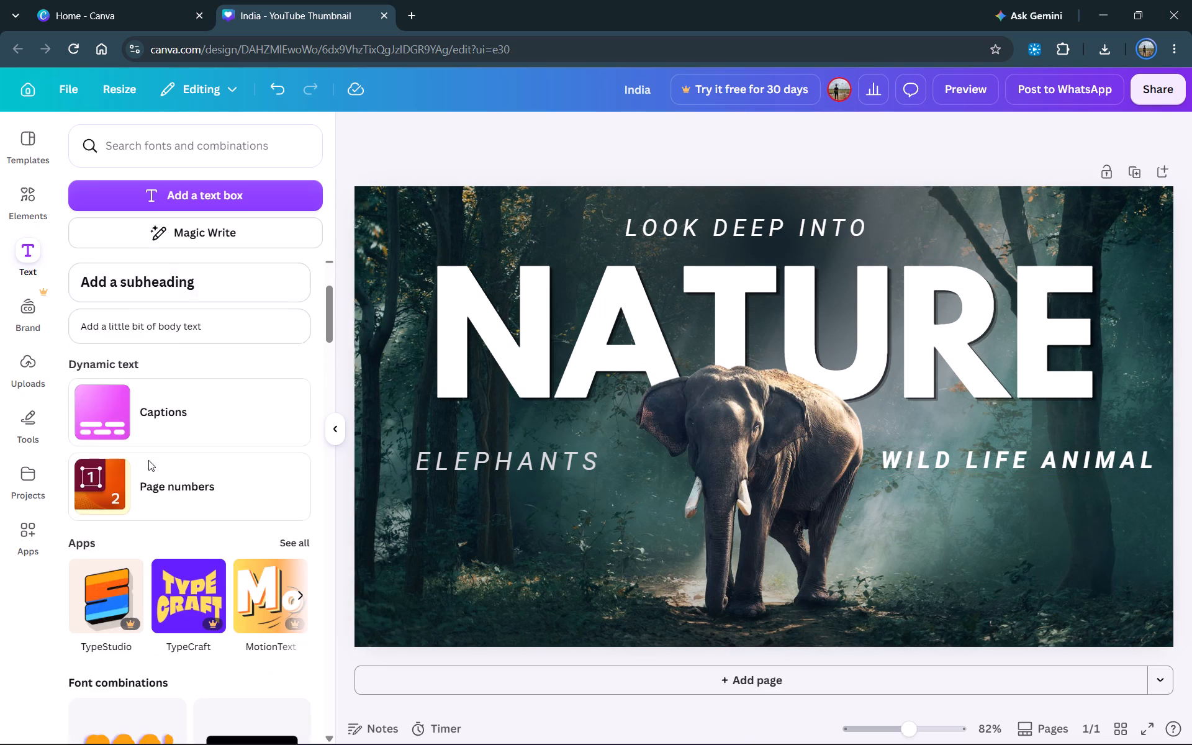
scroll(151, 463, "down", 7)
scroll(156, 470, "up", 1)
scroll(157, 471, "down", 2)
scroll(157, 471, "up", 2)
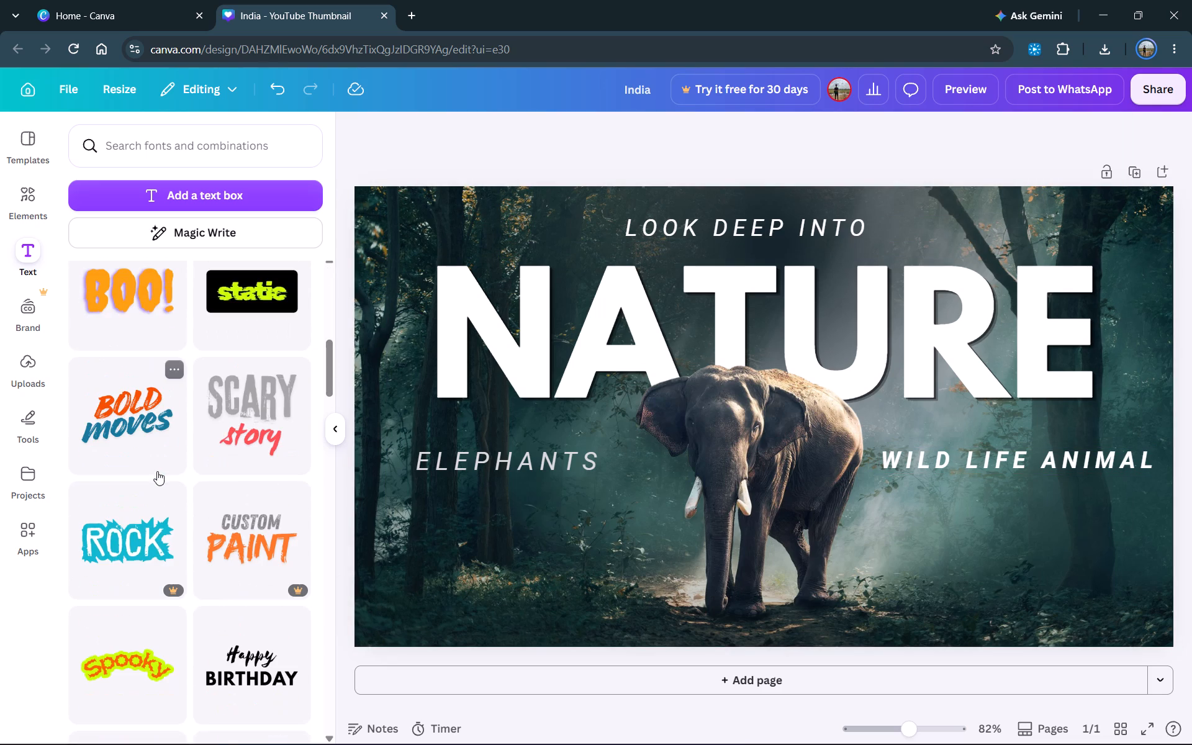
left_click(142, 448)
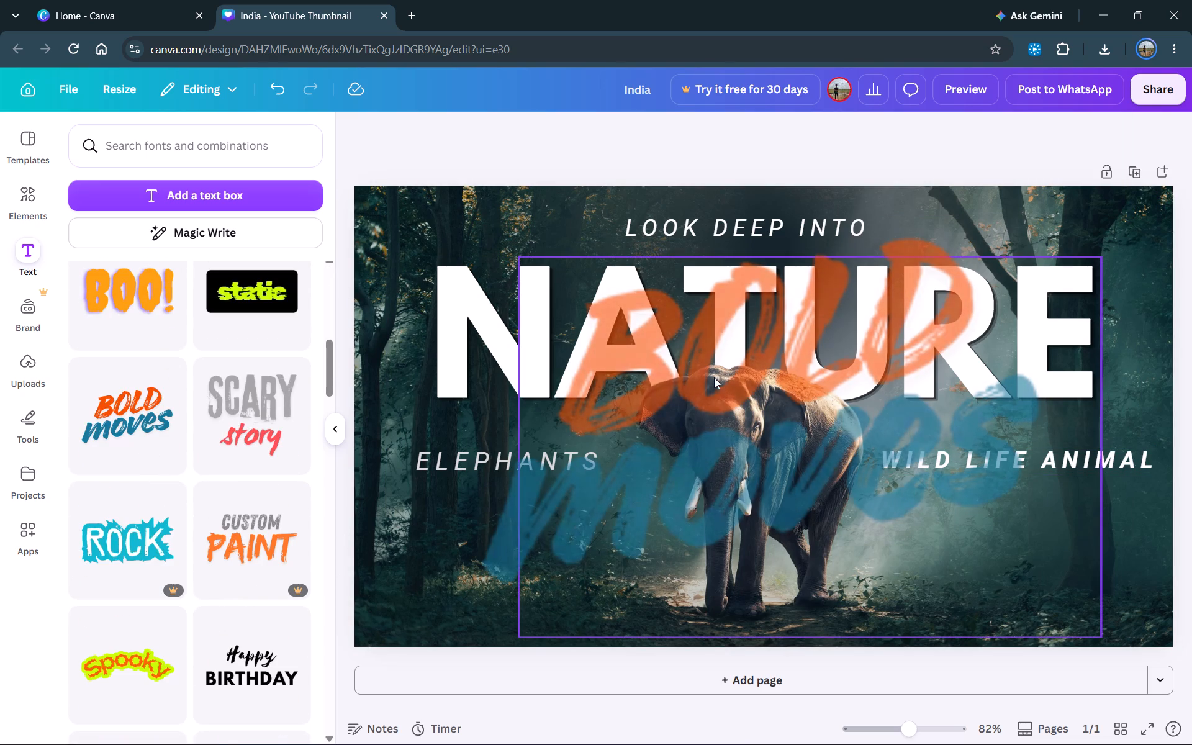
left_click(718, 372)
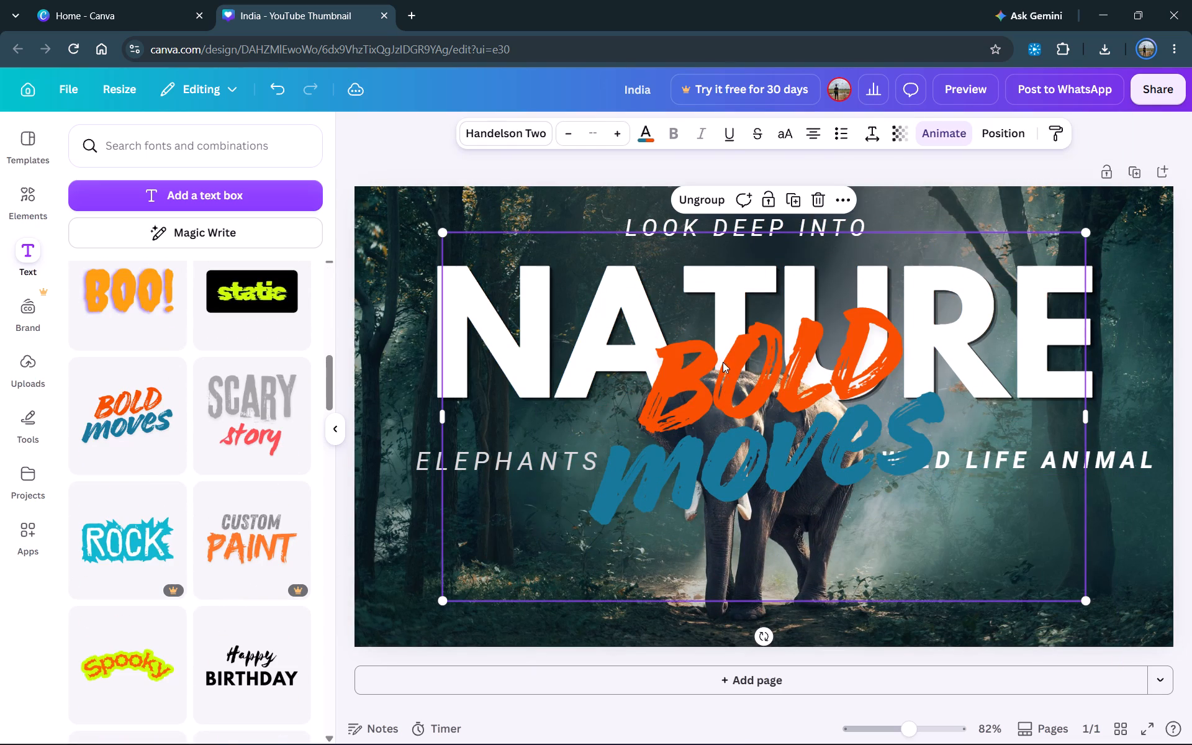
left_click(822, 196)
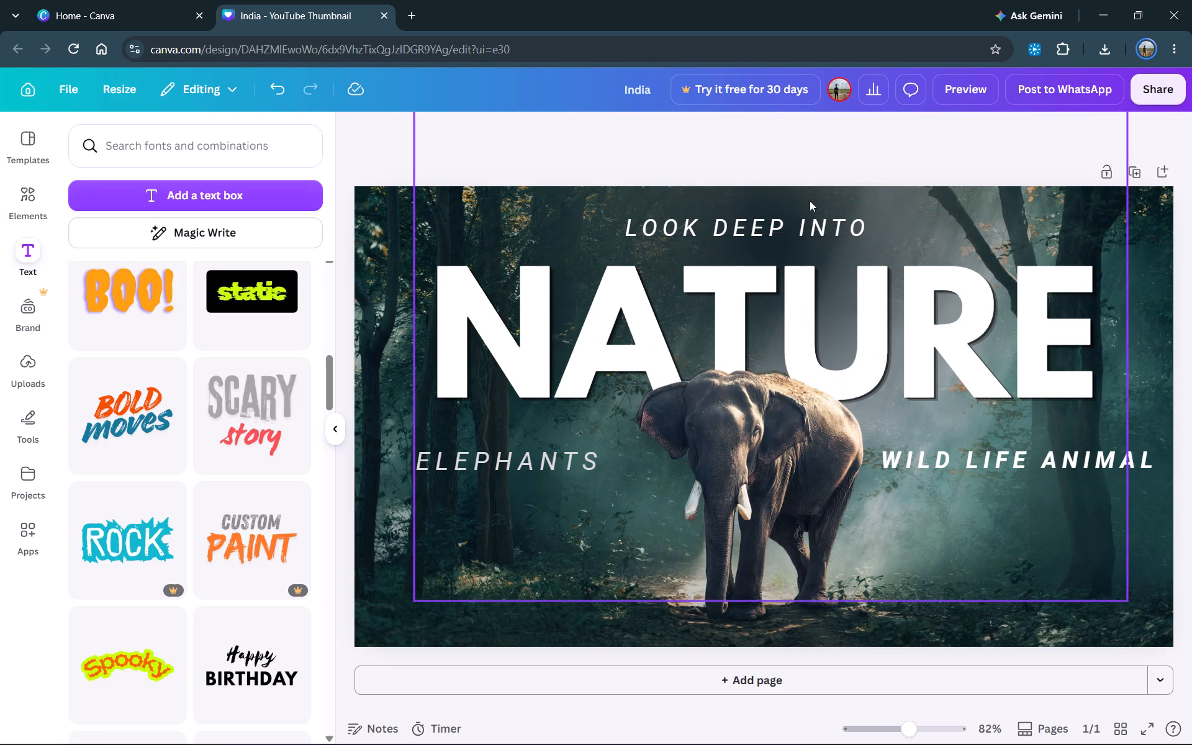
scroll(146, 459, "down", 13)
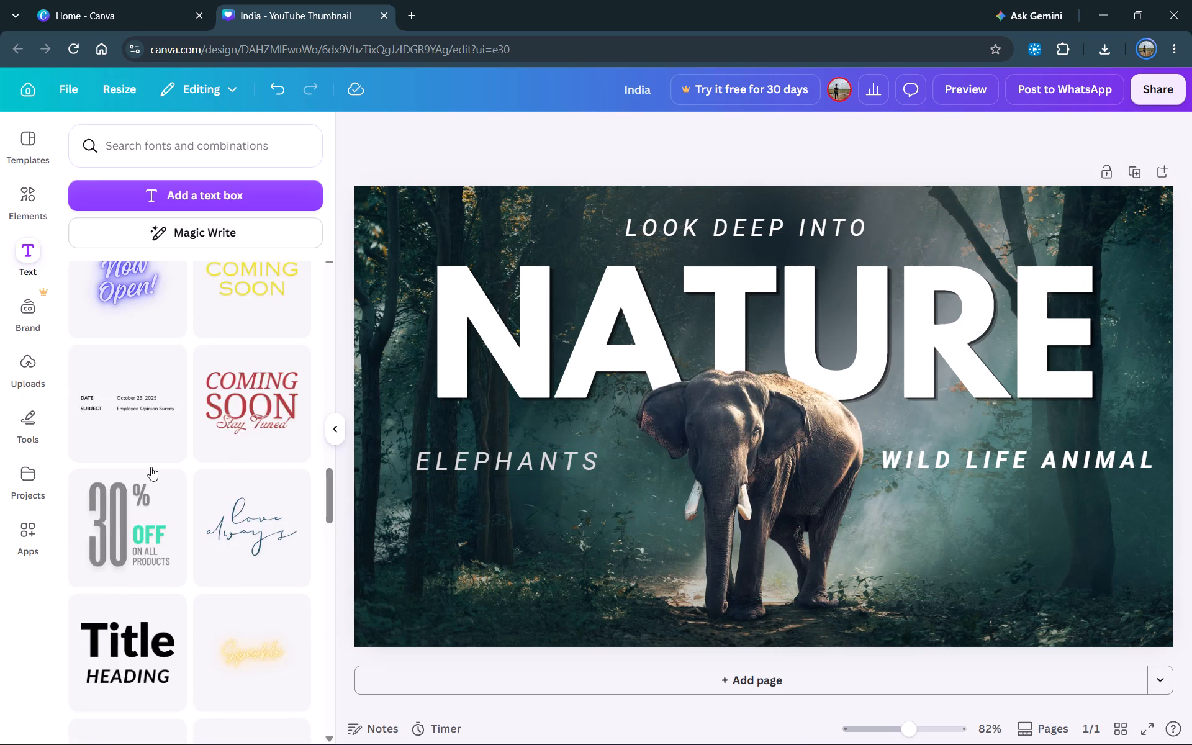
scroll(155, 471, "down", 20)
scroll(155, 471, "down", 17)
scroll(152, 485, "up", 2)
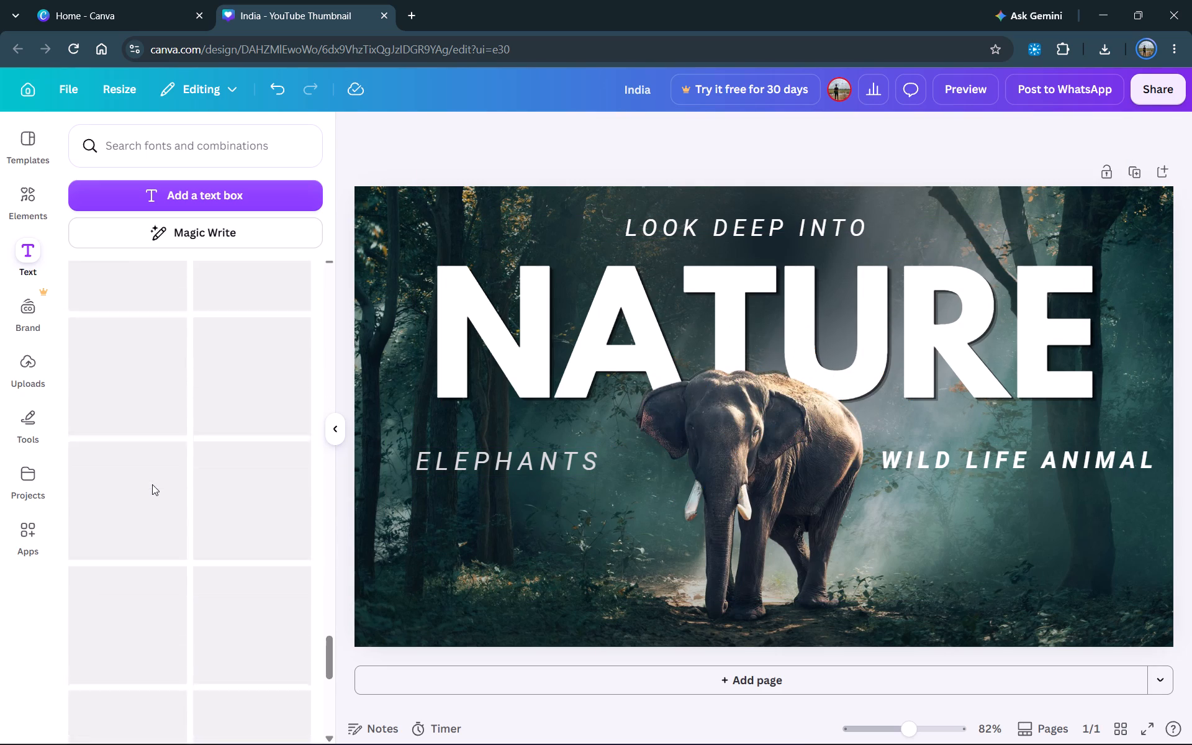
scroll(152, 484, "up", 10)
scroll(169, 488, "down", 6)
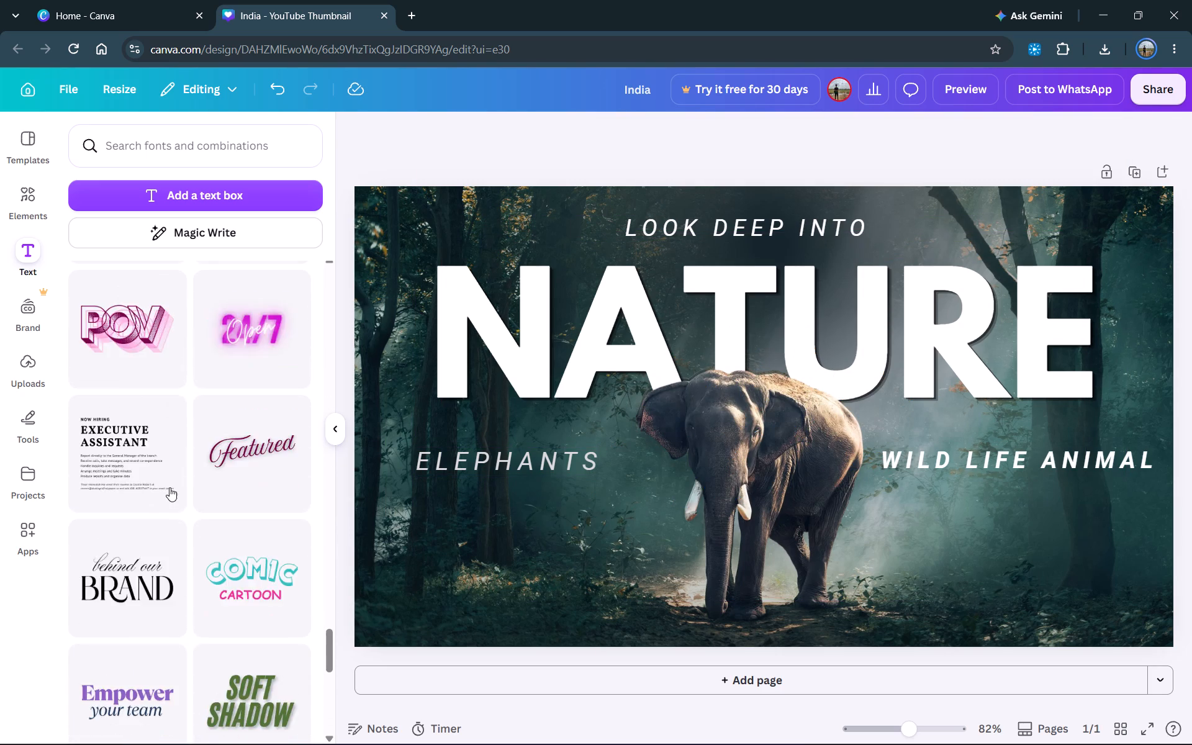
scroll(169, 487, "down", 18)
scroll(188, 501, "up", 4)
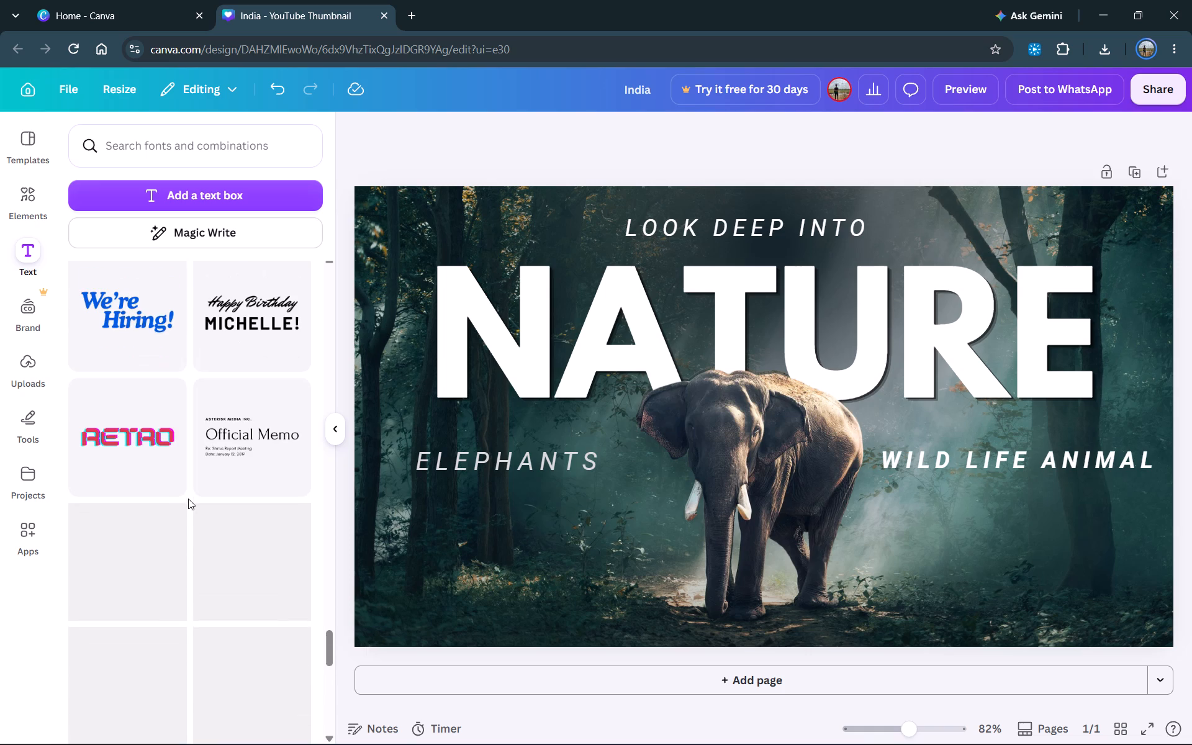
scroll(188, 499, "down", 6)
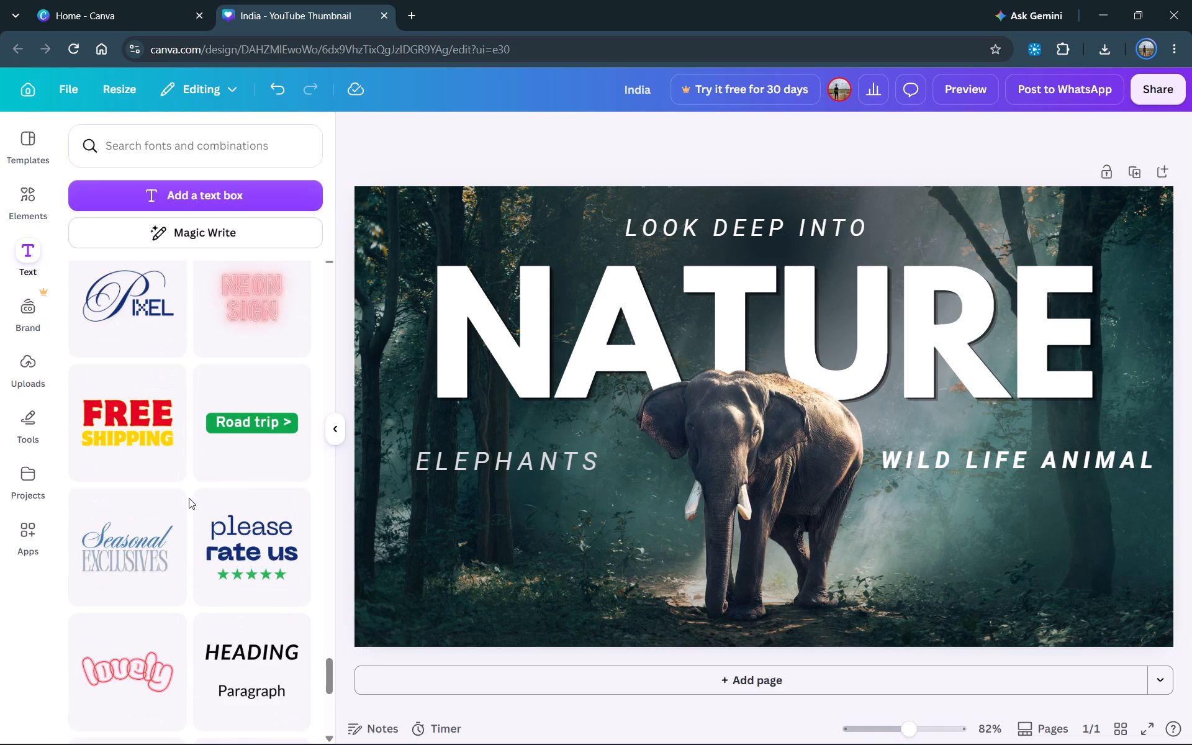
scroll(189, 498, "down", 2)
scroll(194, 500, "down", 19)
scroll(201, 501, "up", 3)
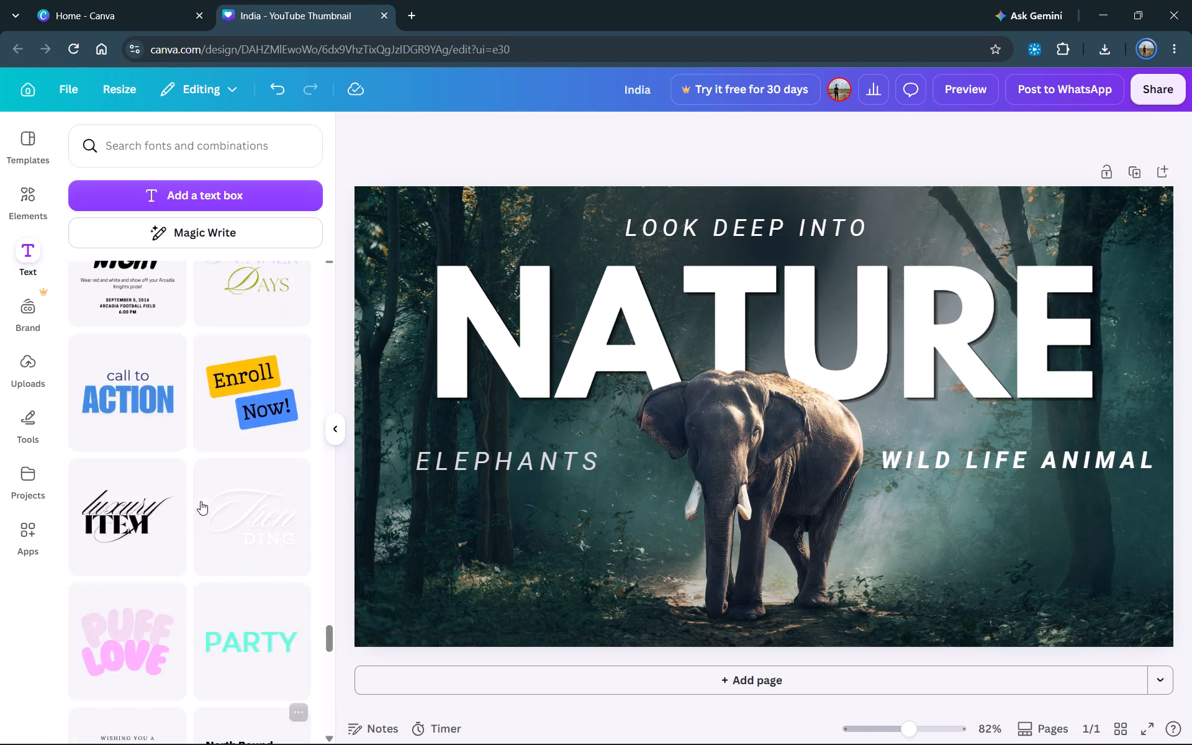
scroll(201, 501, "up", 6)
scroll(200, 495, "down", 8)
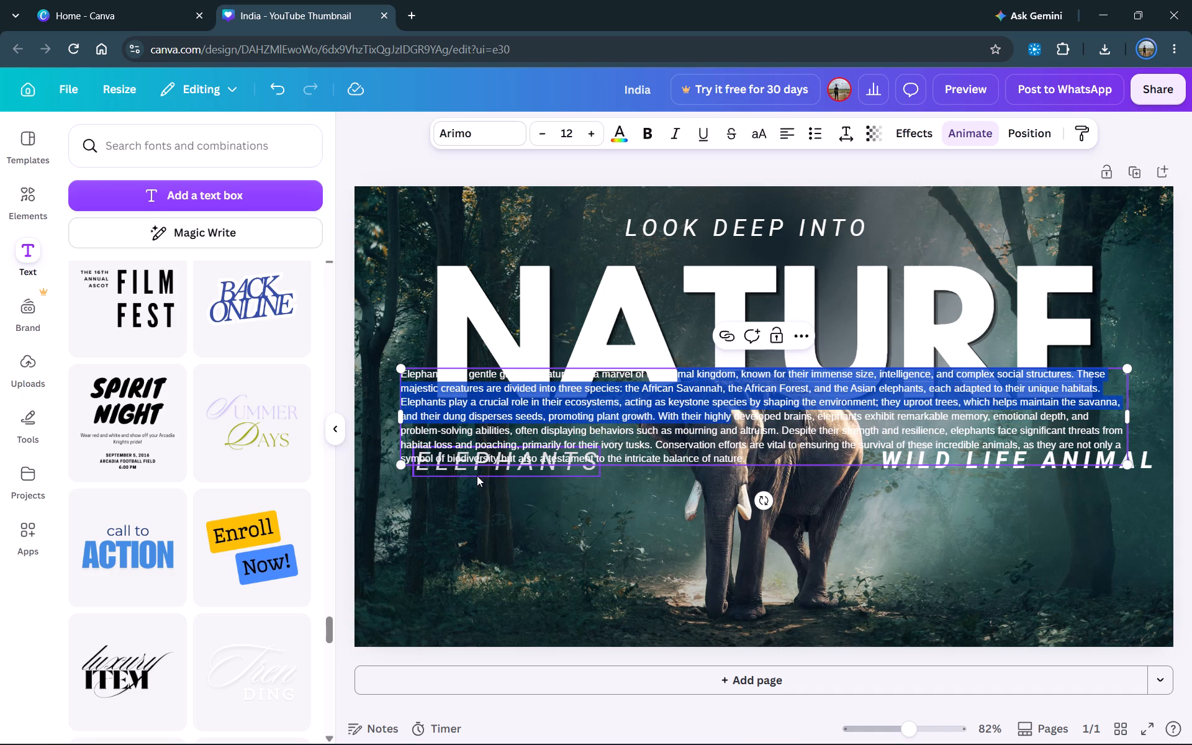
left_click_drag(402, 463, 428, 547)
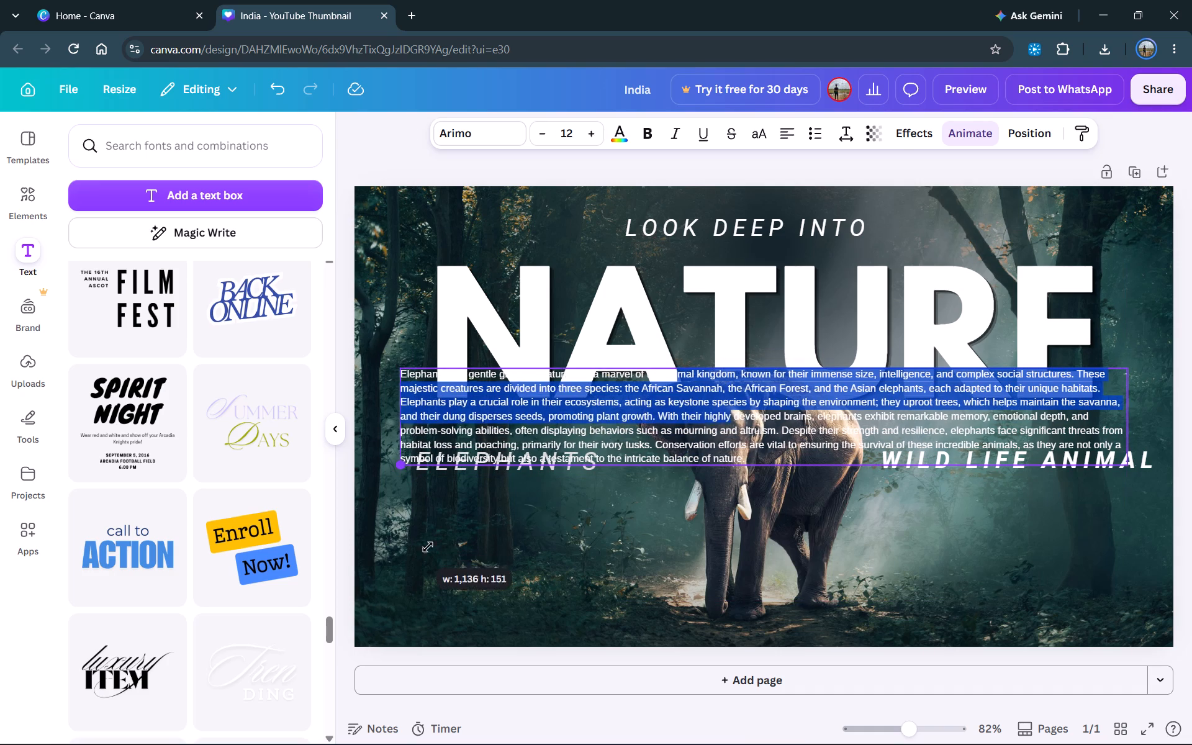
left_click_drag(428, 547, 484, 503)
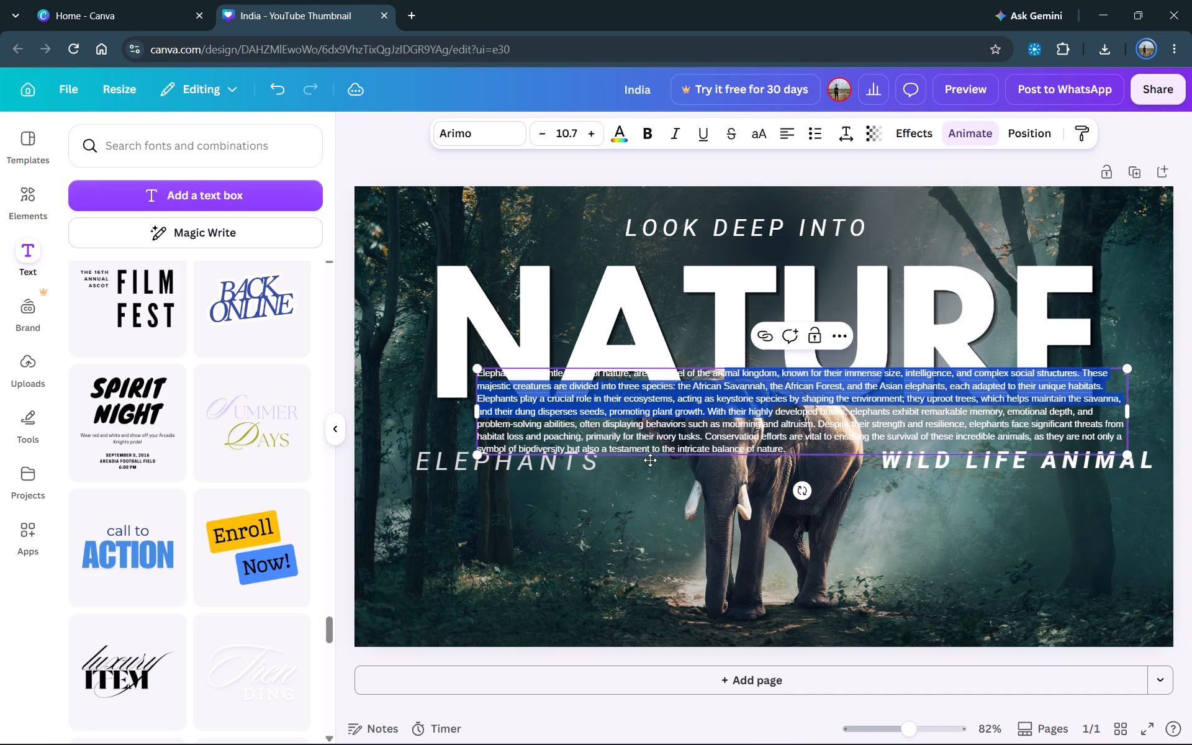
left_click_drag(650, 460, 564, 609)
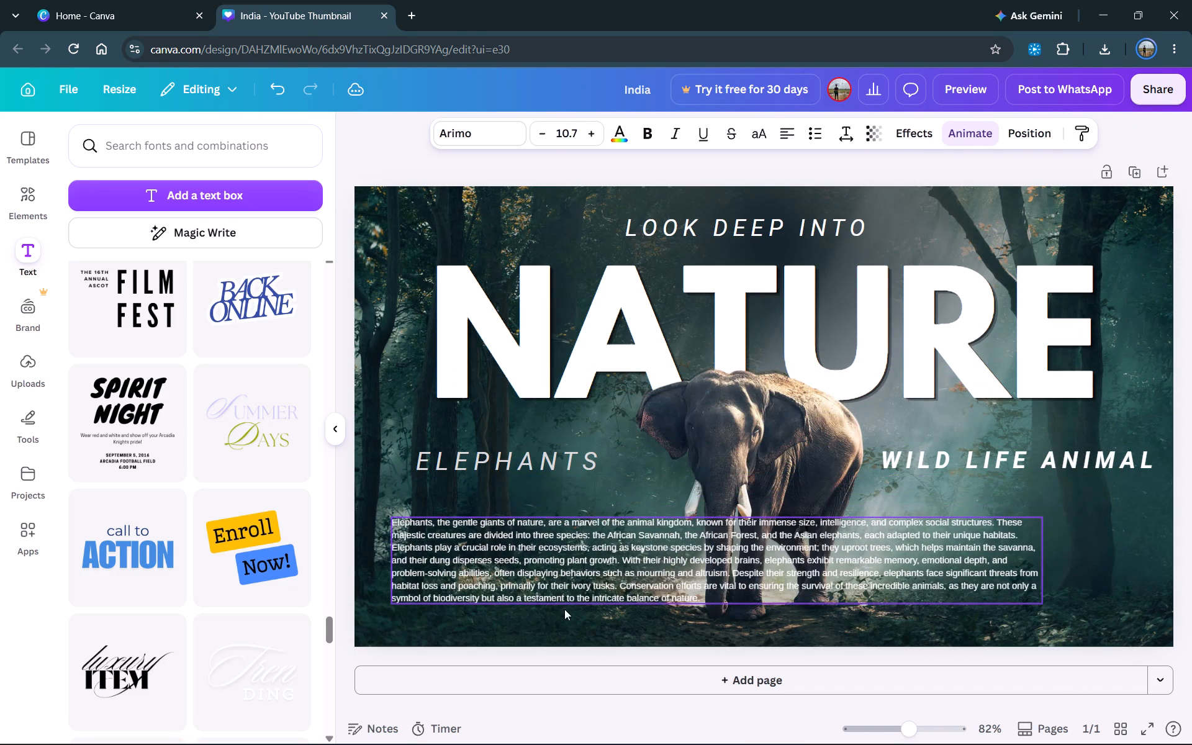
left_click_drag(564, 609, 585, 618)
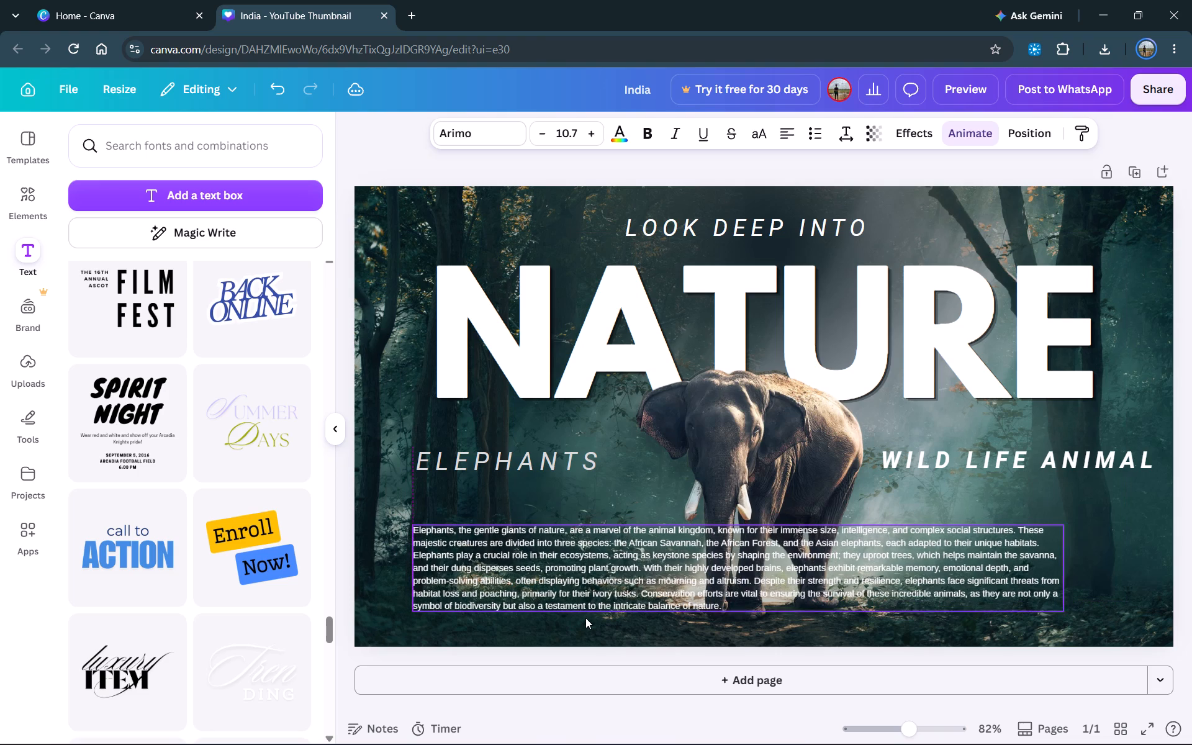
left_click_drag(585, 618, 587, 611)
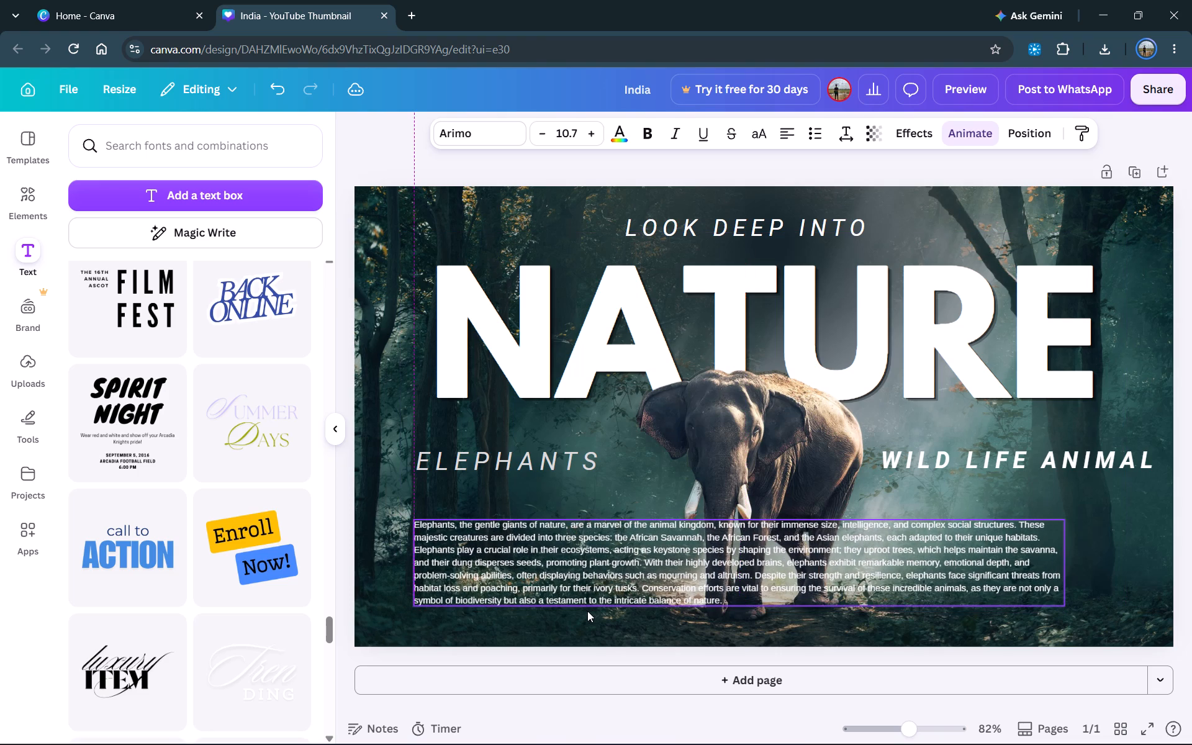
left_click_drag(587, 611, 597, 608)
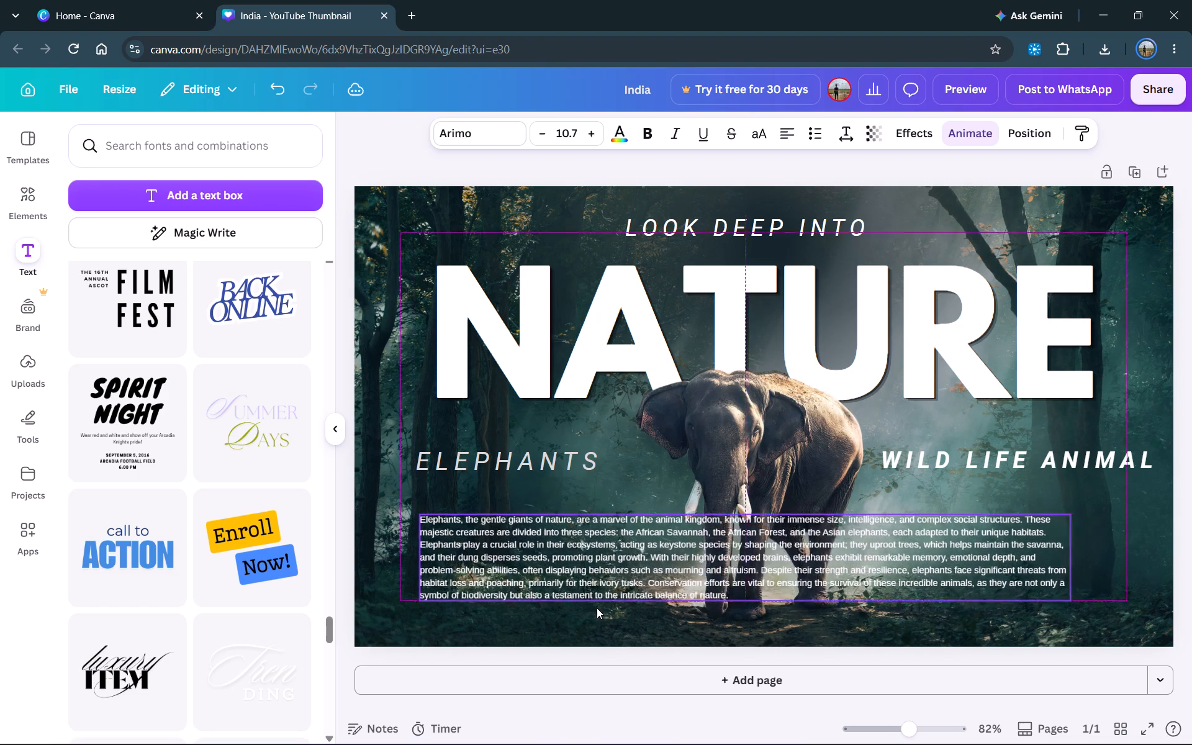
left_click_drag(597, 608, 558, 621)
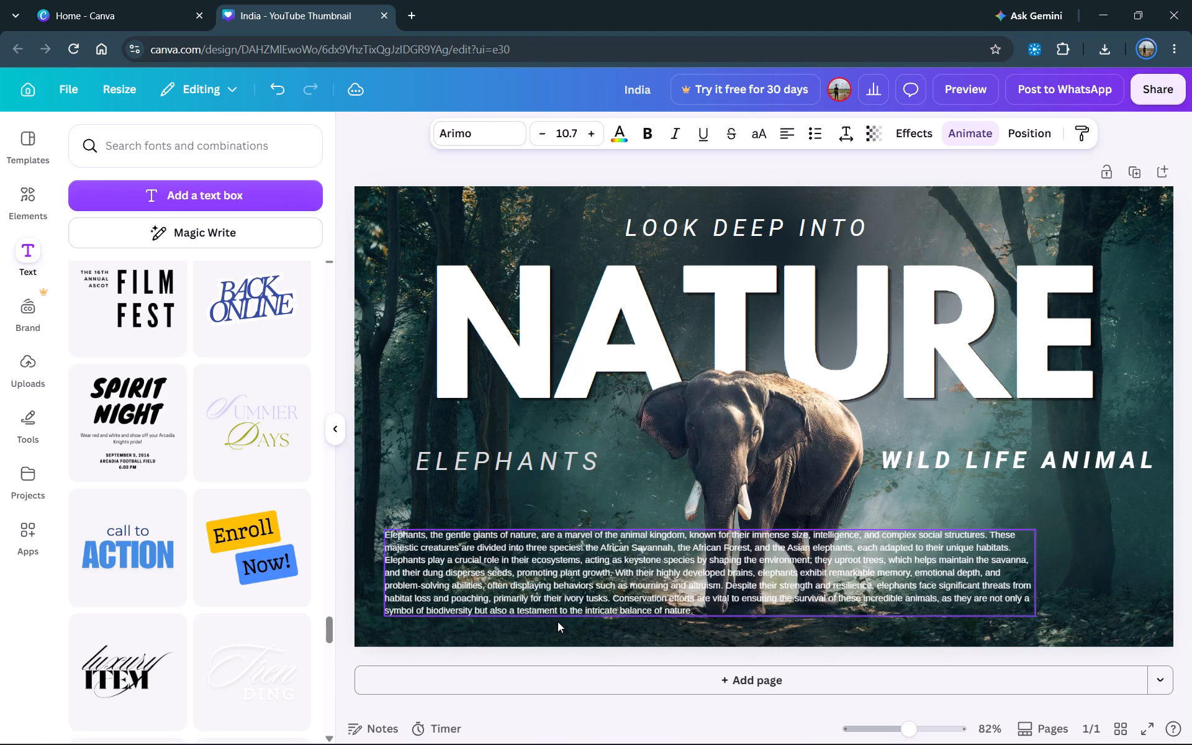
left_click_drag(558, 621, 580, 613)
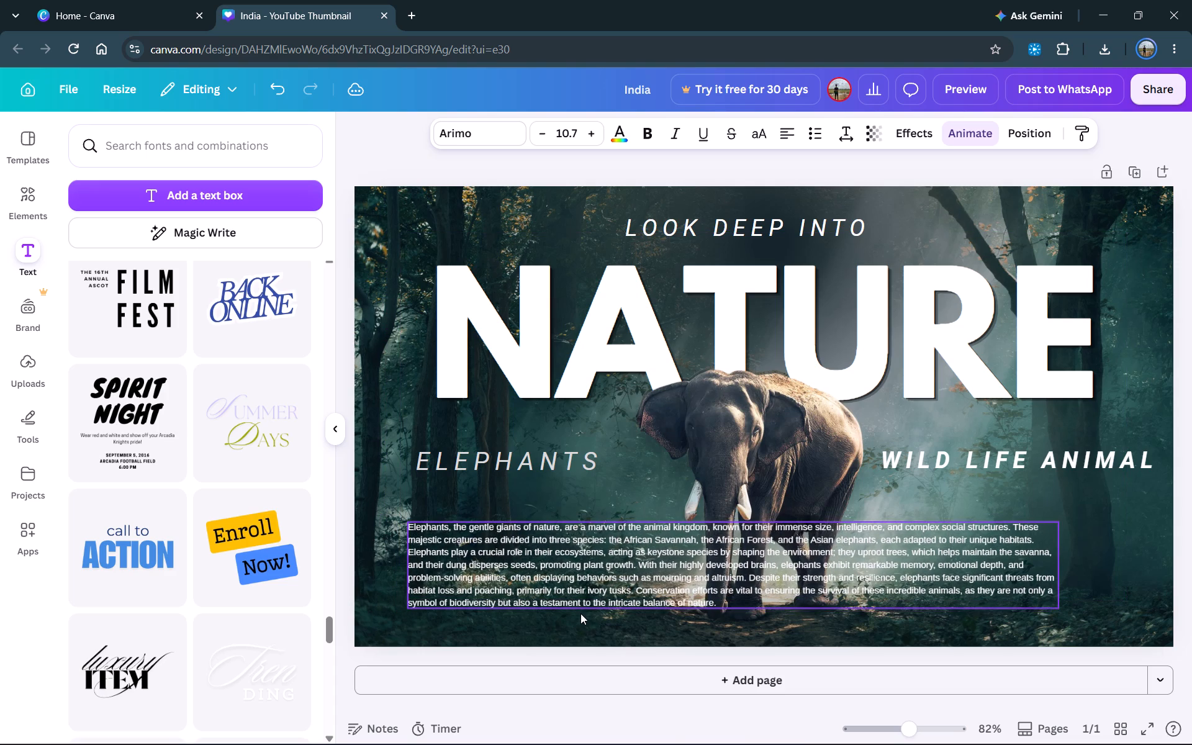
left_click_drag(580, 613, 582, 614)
Nudge the elephant cut-out slightly upward.
left_click(705, 447)
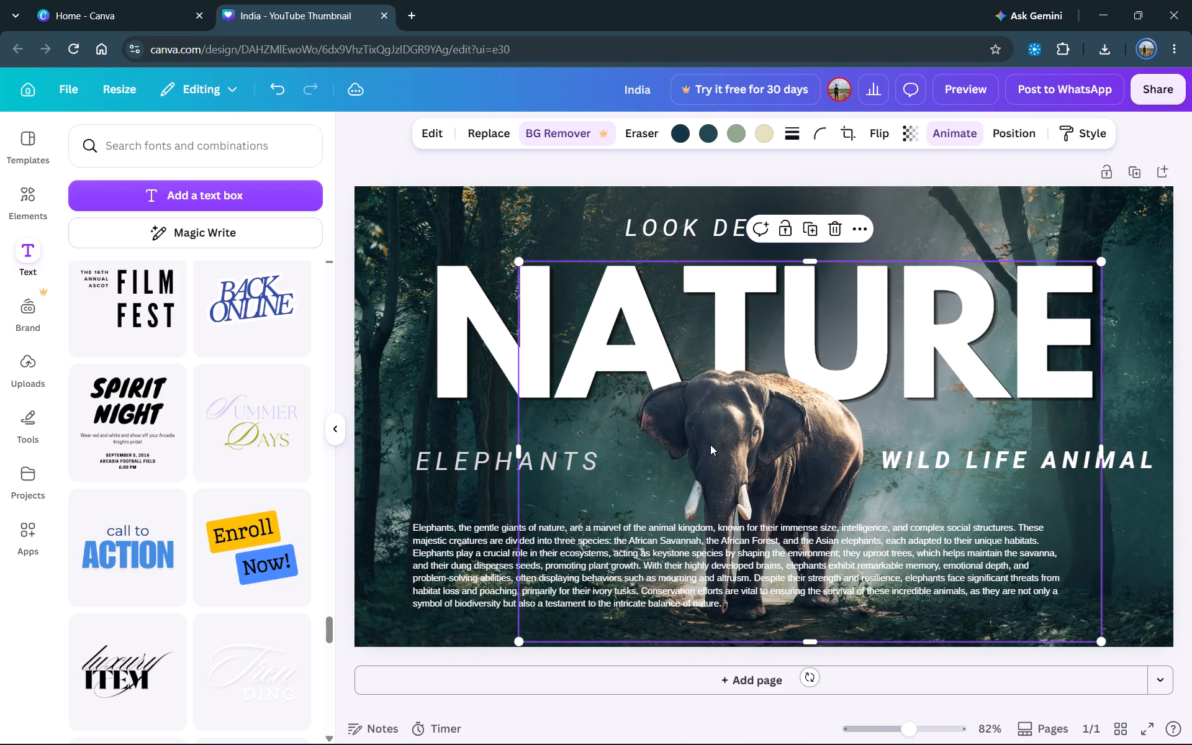
left_click(710, 445)
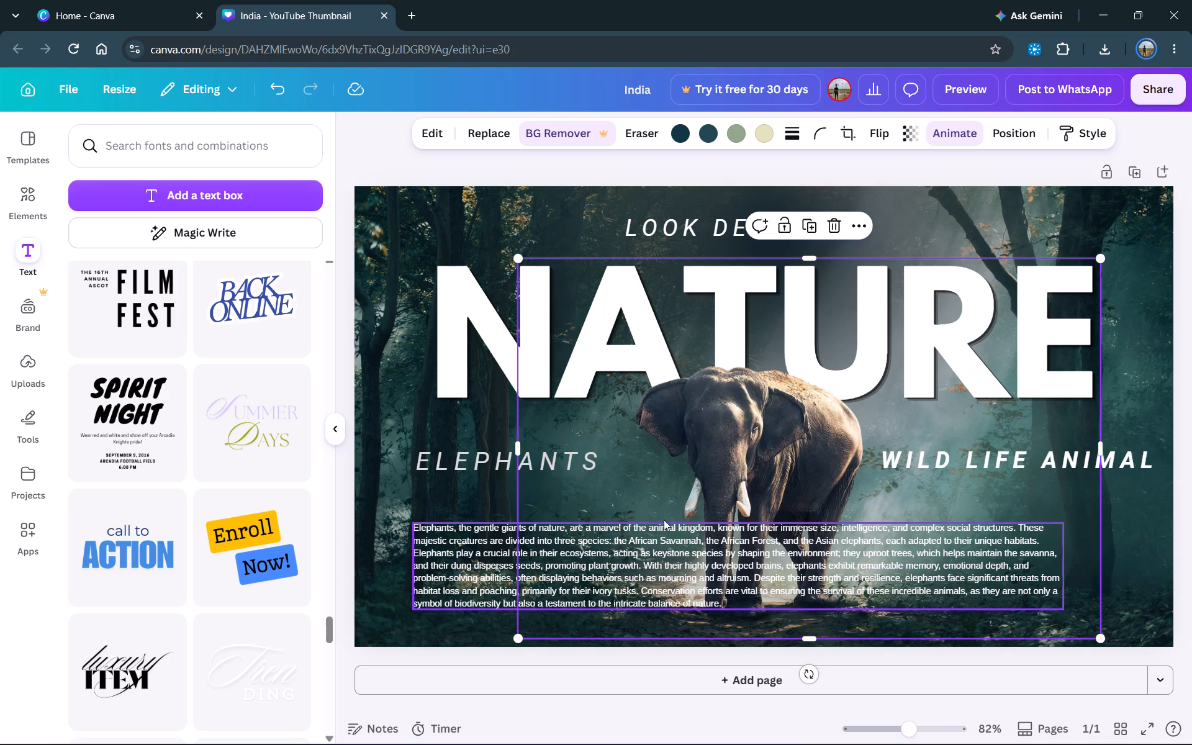
left_click(1163, 542)
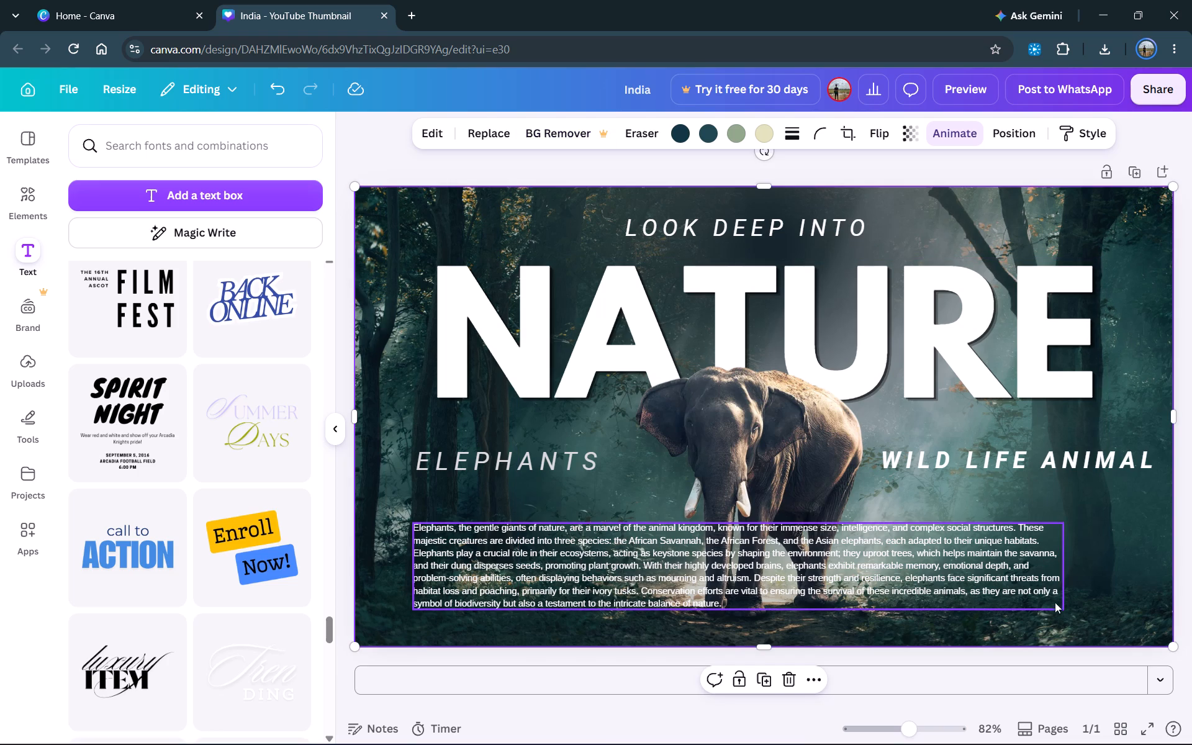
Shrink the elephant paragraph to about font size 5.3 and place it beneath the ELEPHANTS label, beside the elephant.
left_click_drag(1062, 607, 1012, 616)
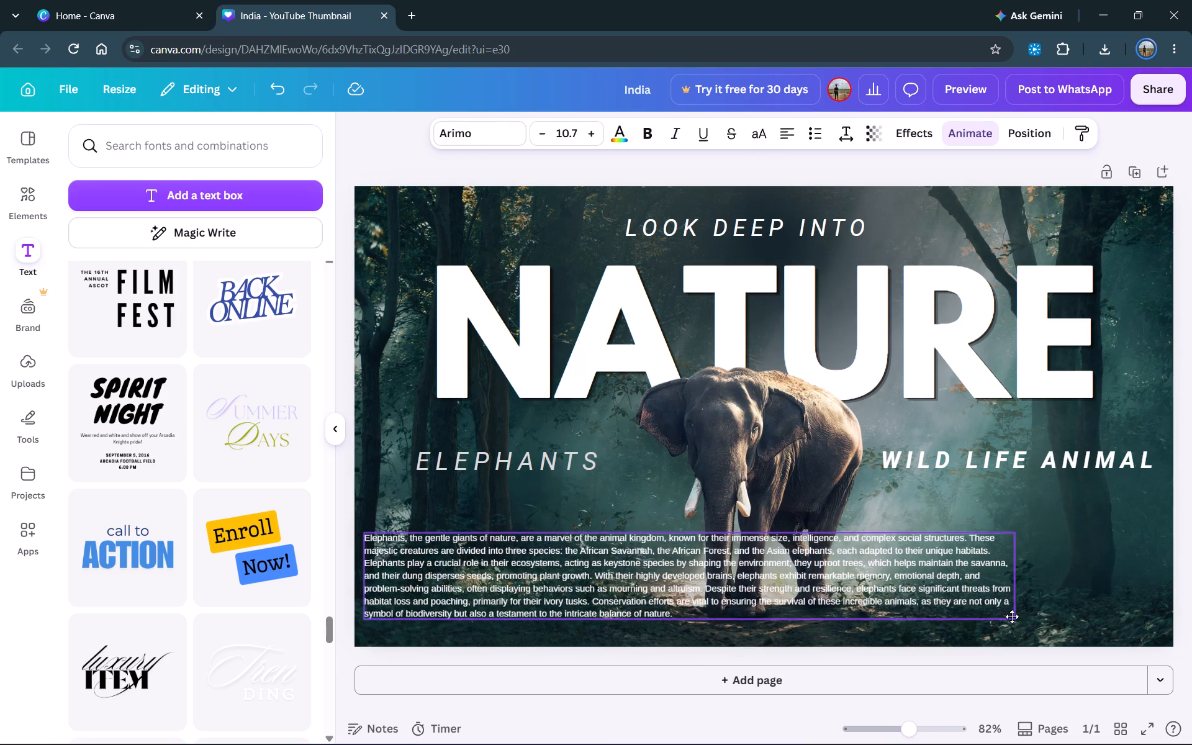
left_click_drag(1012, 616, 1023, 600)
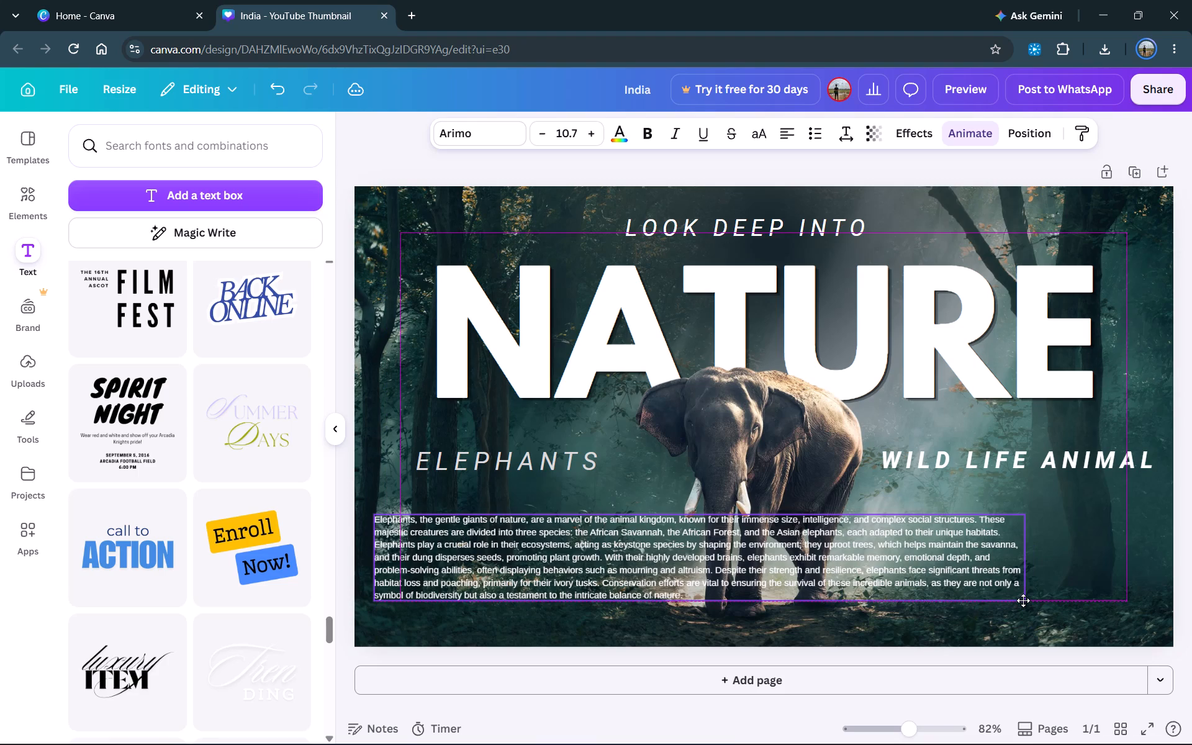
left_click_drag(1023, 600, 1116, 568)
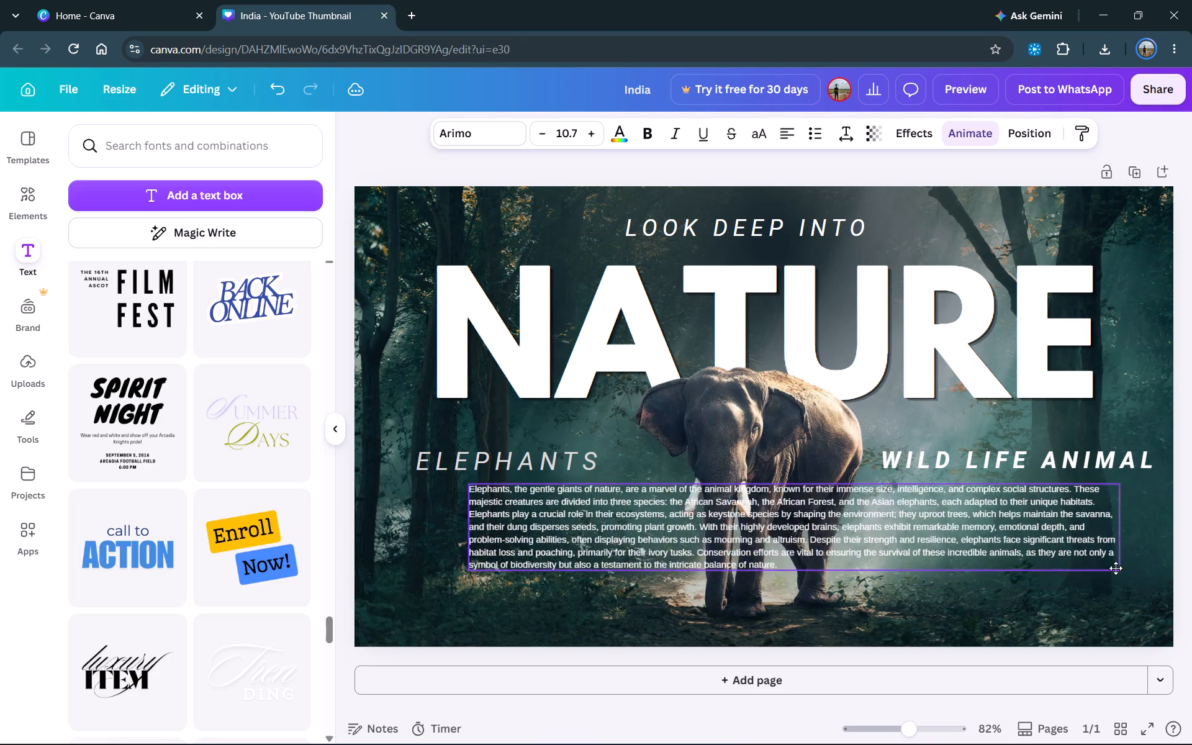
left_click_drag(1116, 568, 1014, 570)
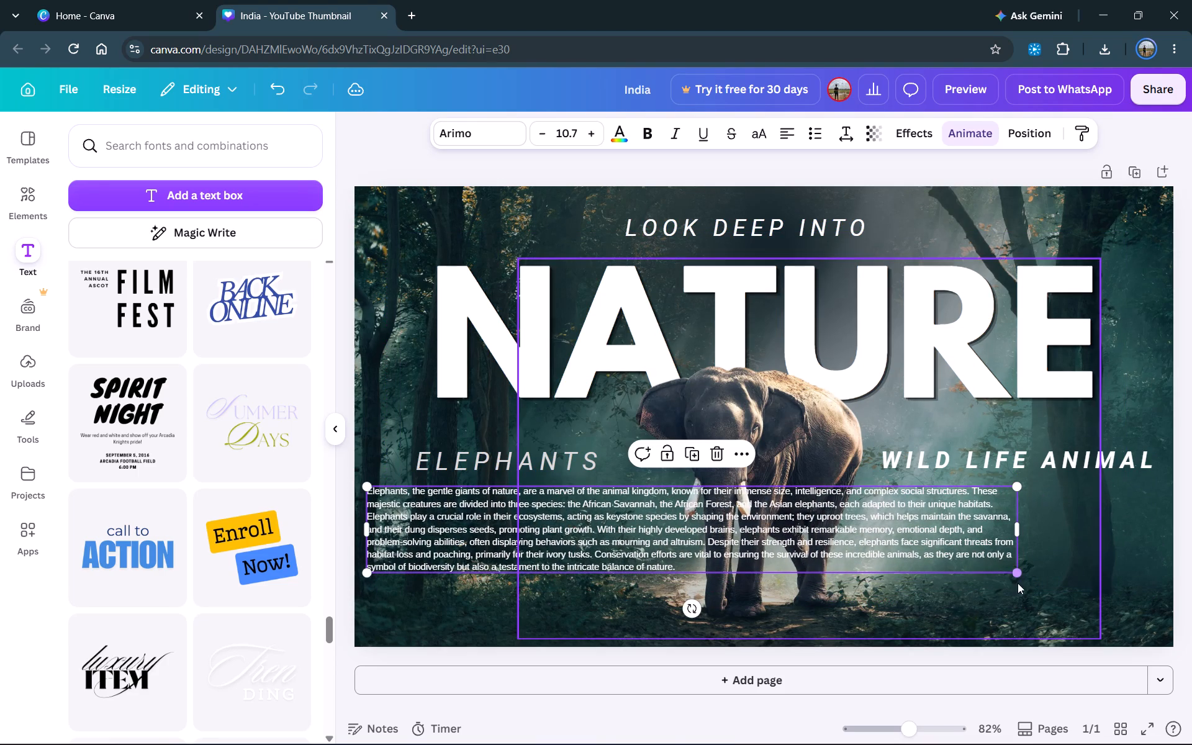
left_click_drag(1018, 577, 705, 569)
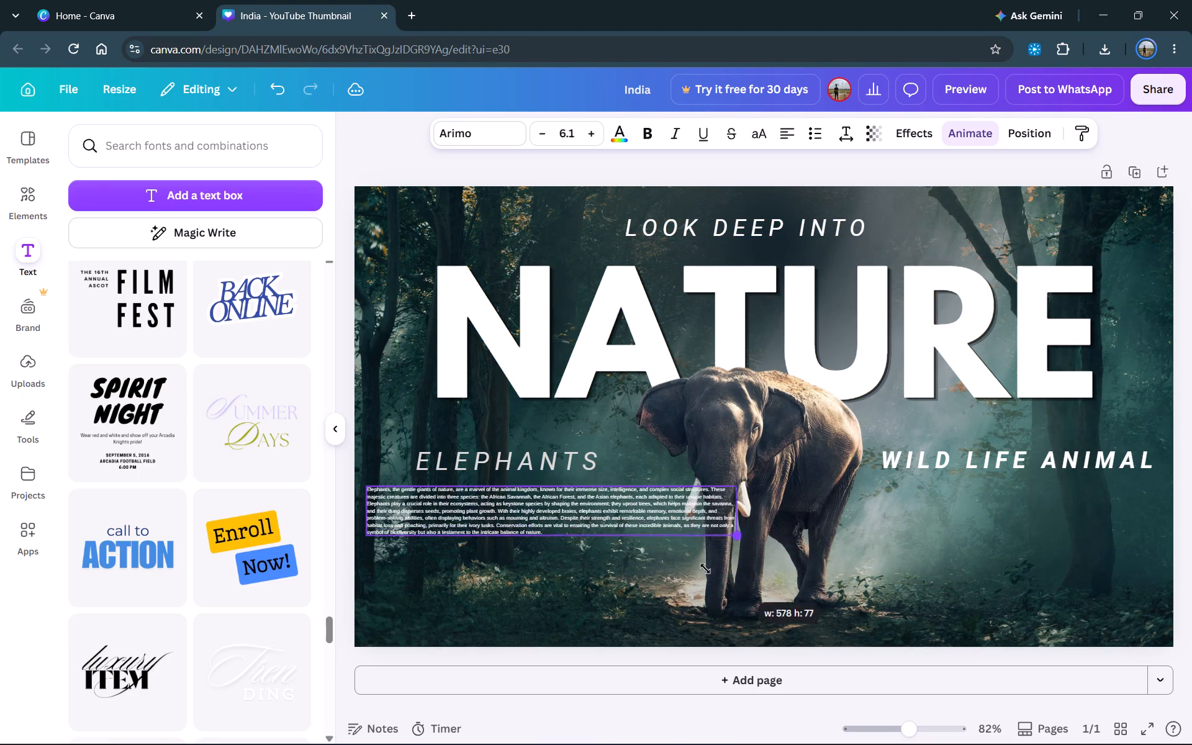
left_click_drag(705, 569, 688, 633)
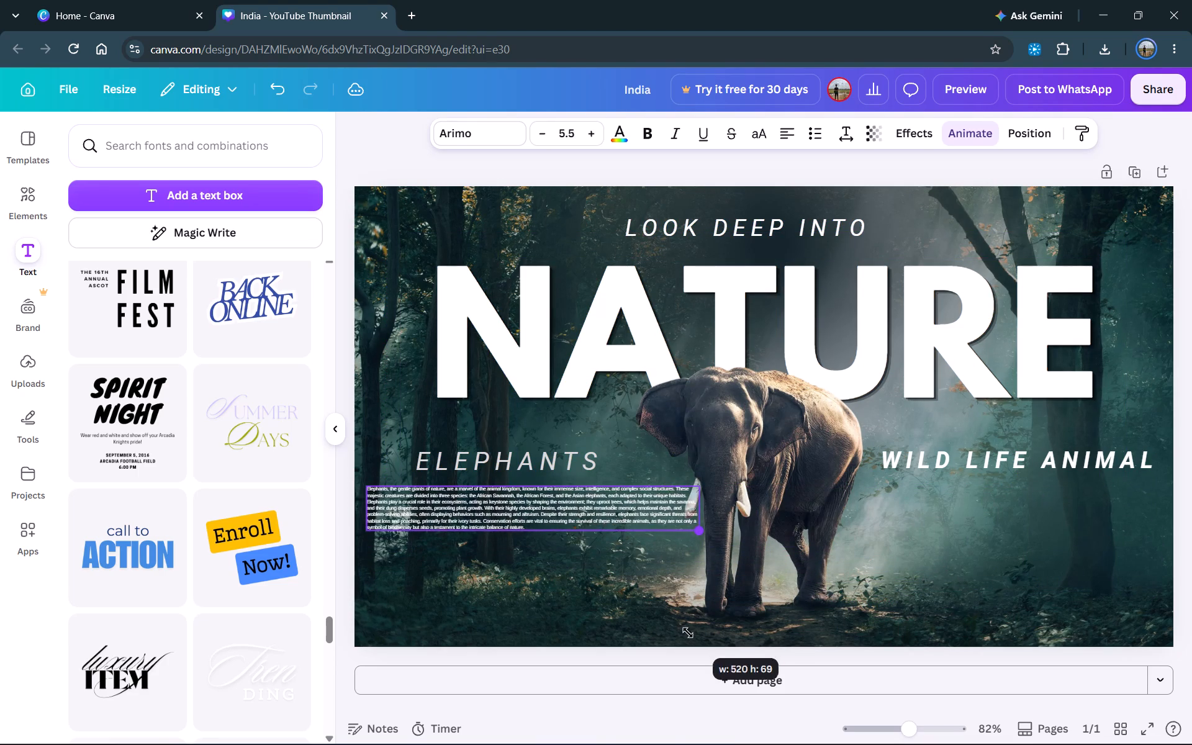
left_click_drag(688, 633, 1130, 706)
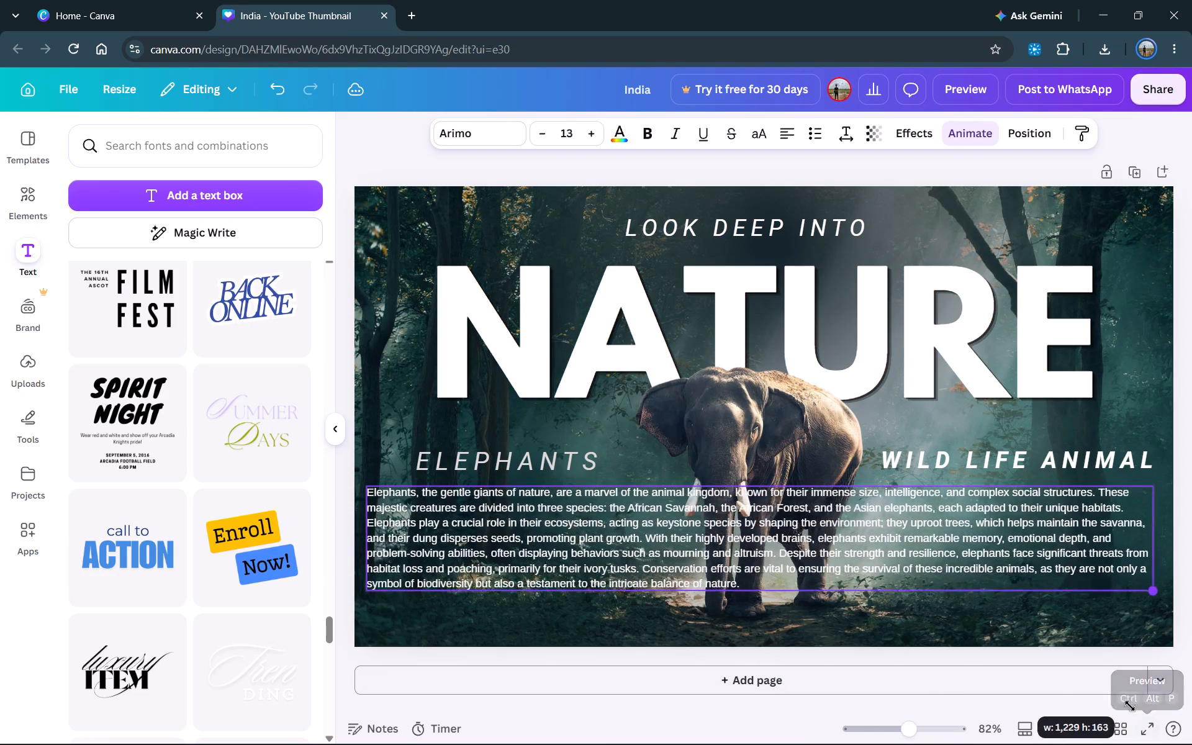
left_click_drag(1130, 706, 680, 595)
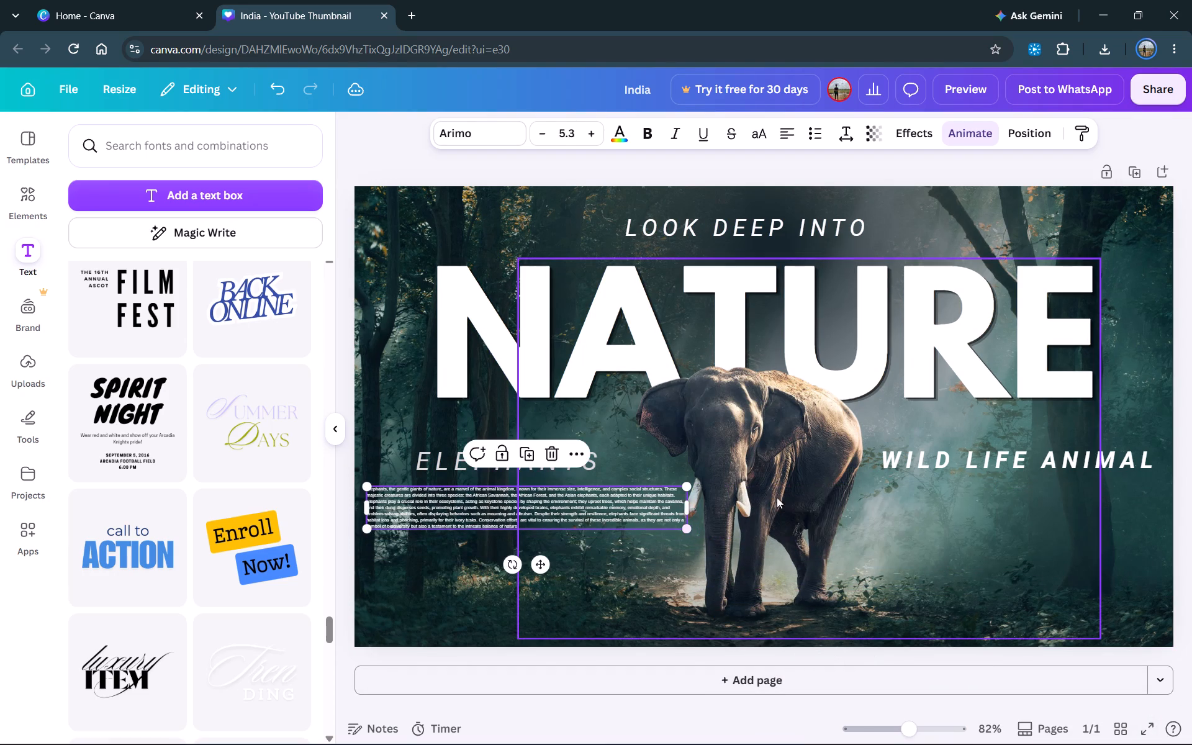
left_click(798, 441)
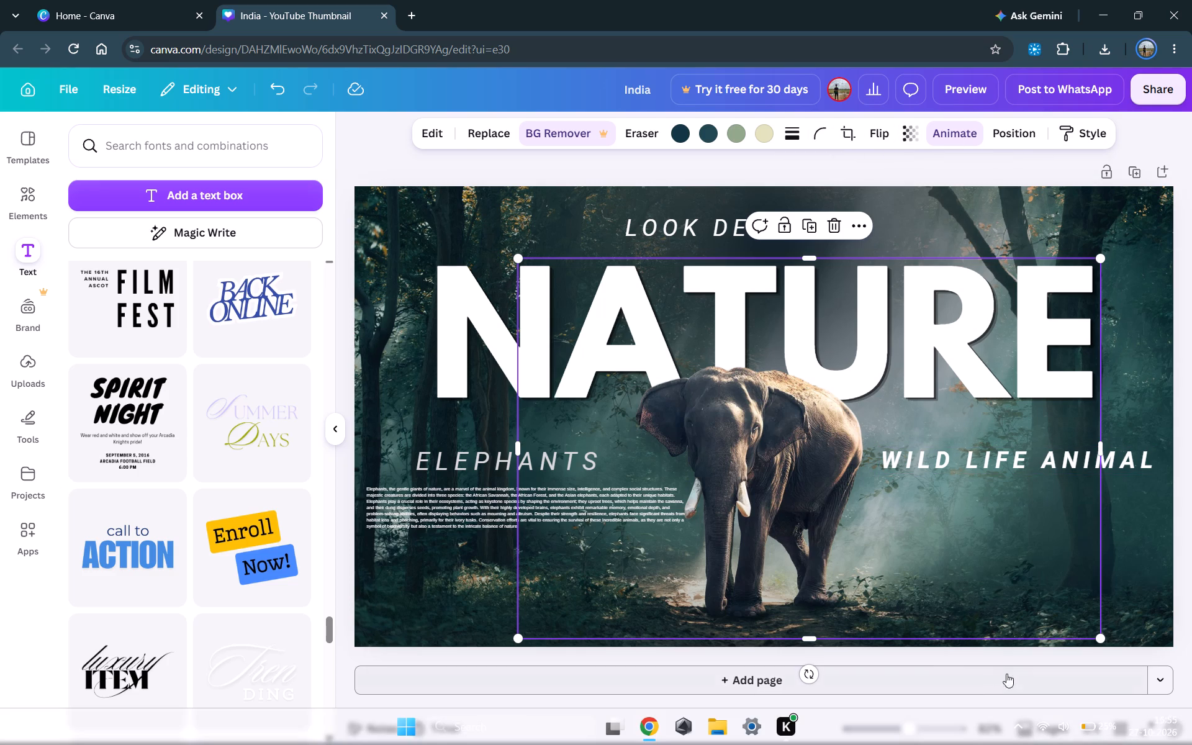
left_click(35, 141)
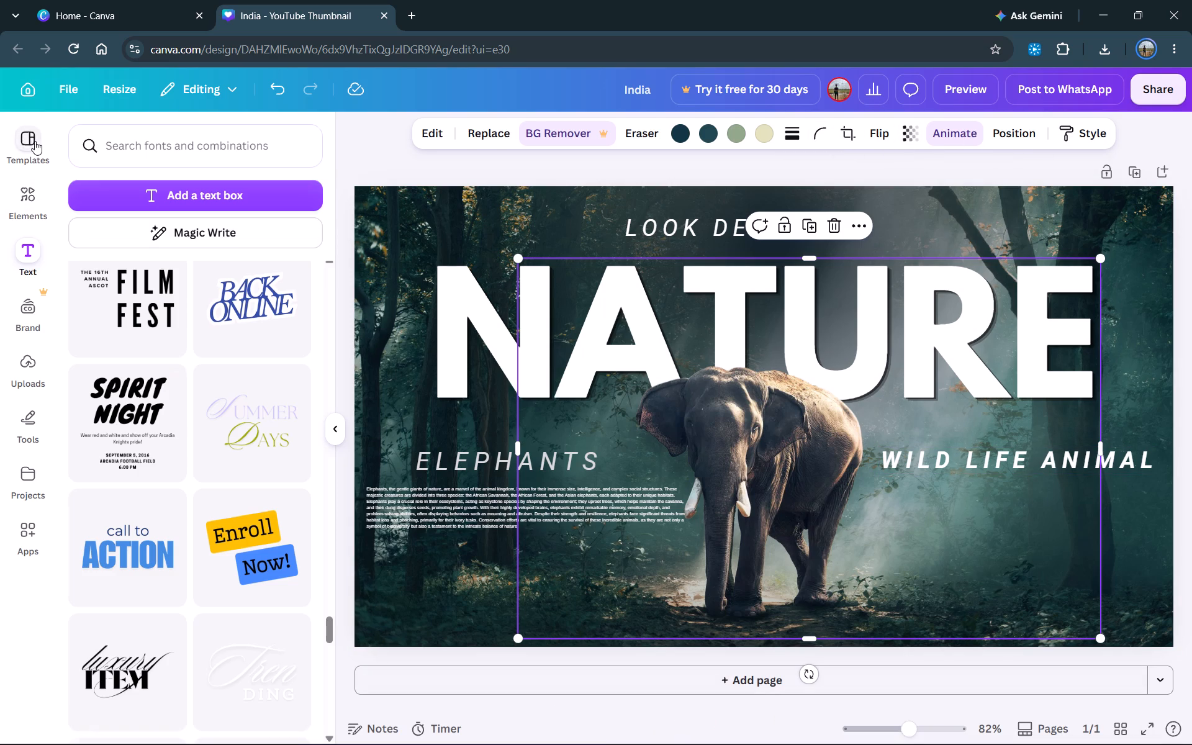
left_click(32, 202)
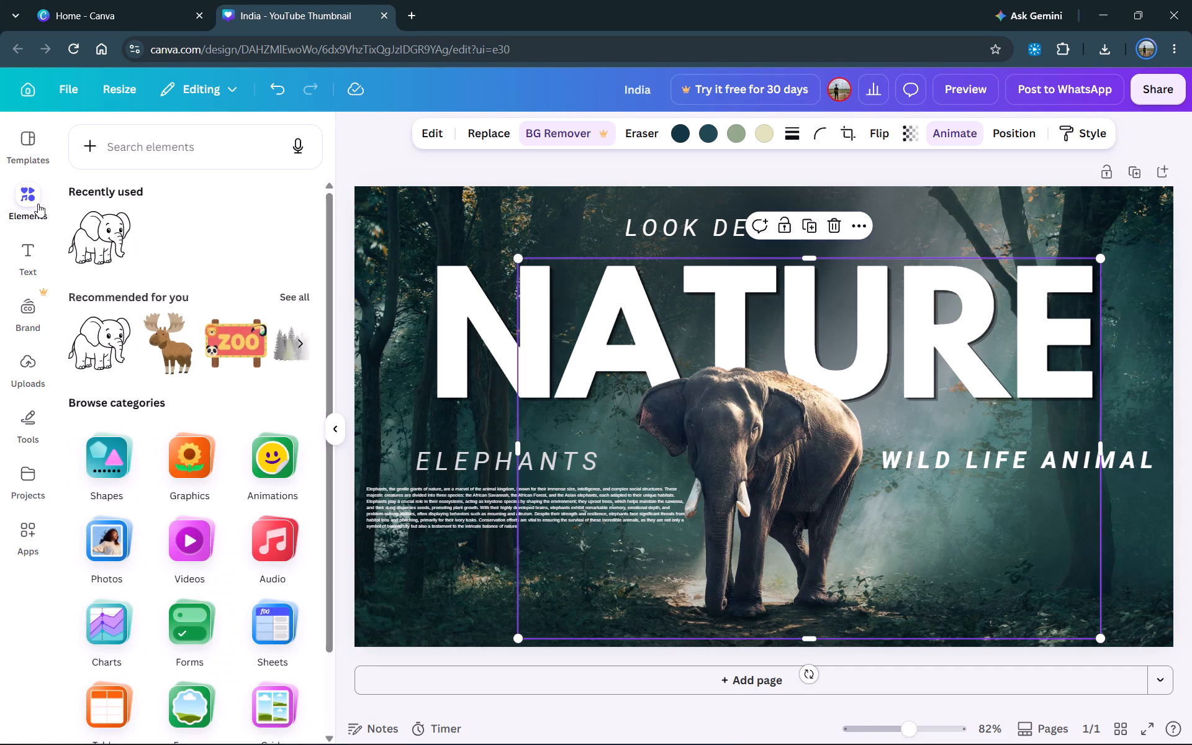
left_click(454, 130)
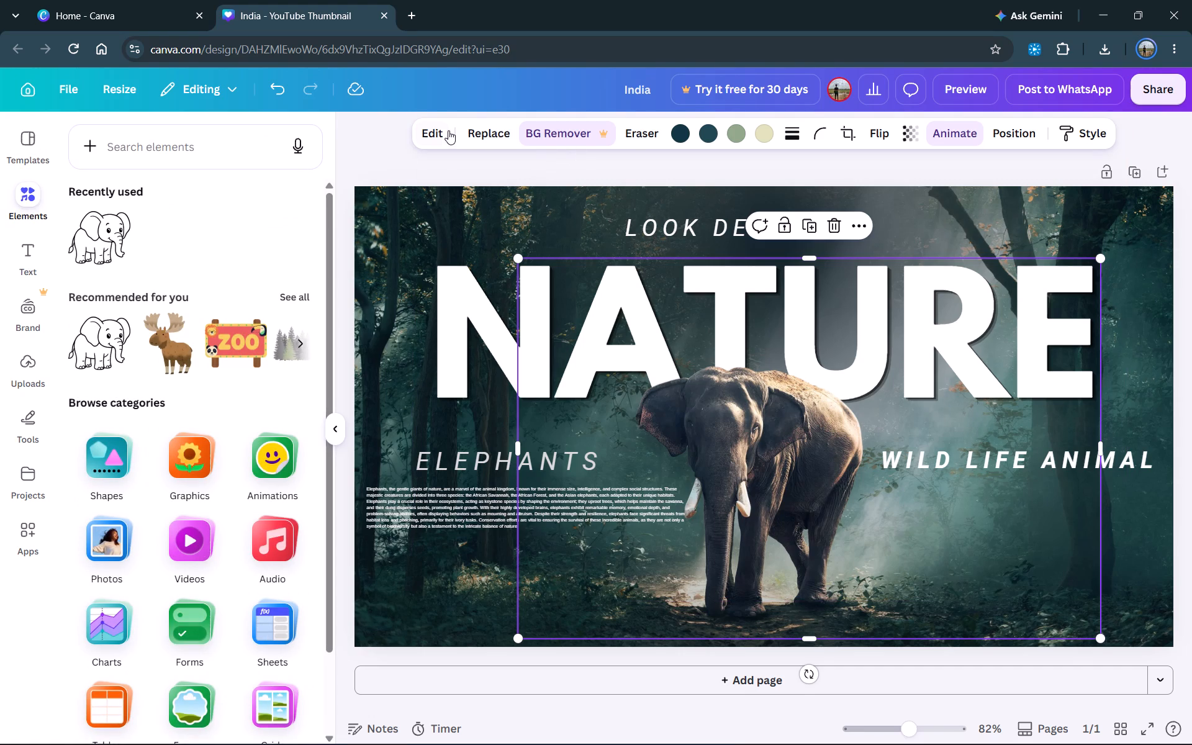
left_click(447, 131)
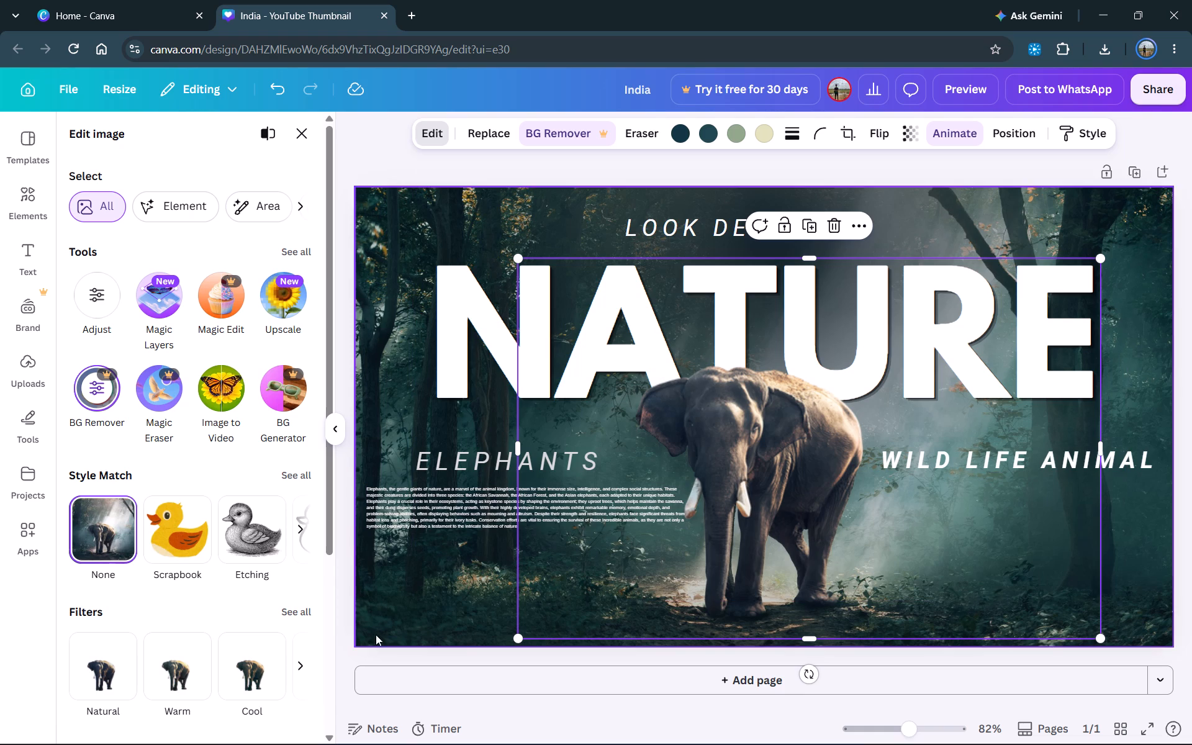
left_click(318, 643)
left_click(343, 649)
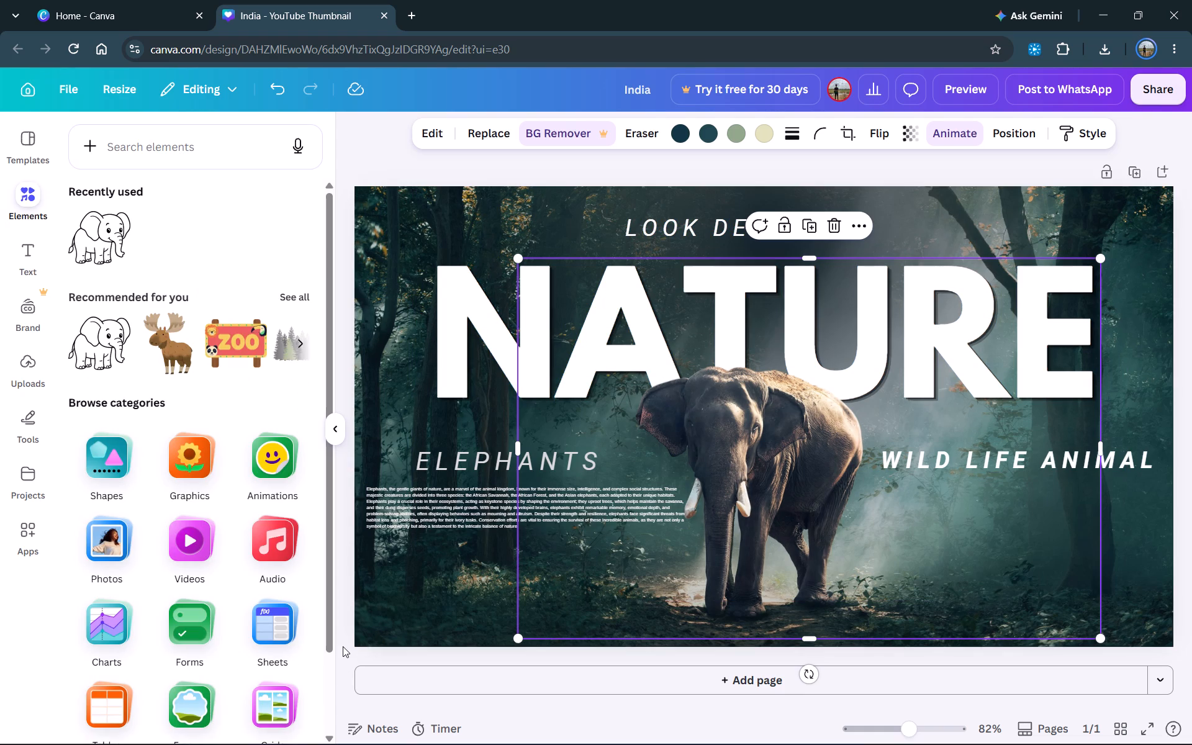
Move the paragraph lower beneath the ELEPHANTS label and send it one layer backward, behind the elephant.
left_click_drag(411, 516, 413, 553)
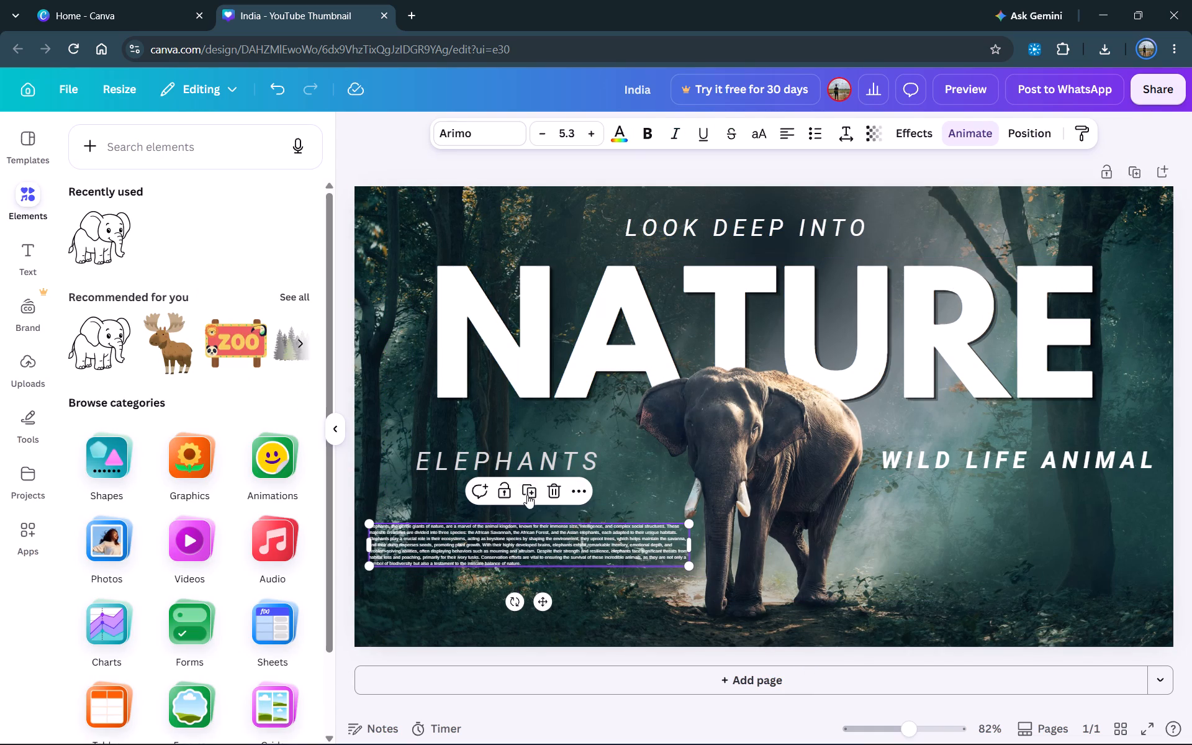
left_click(576, 491)
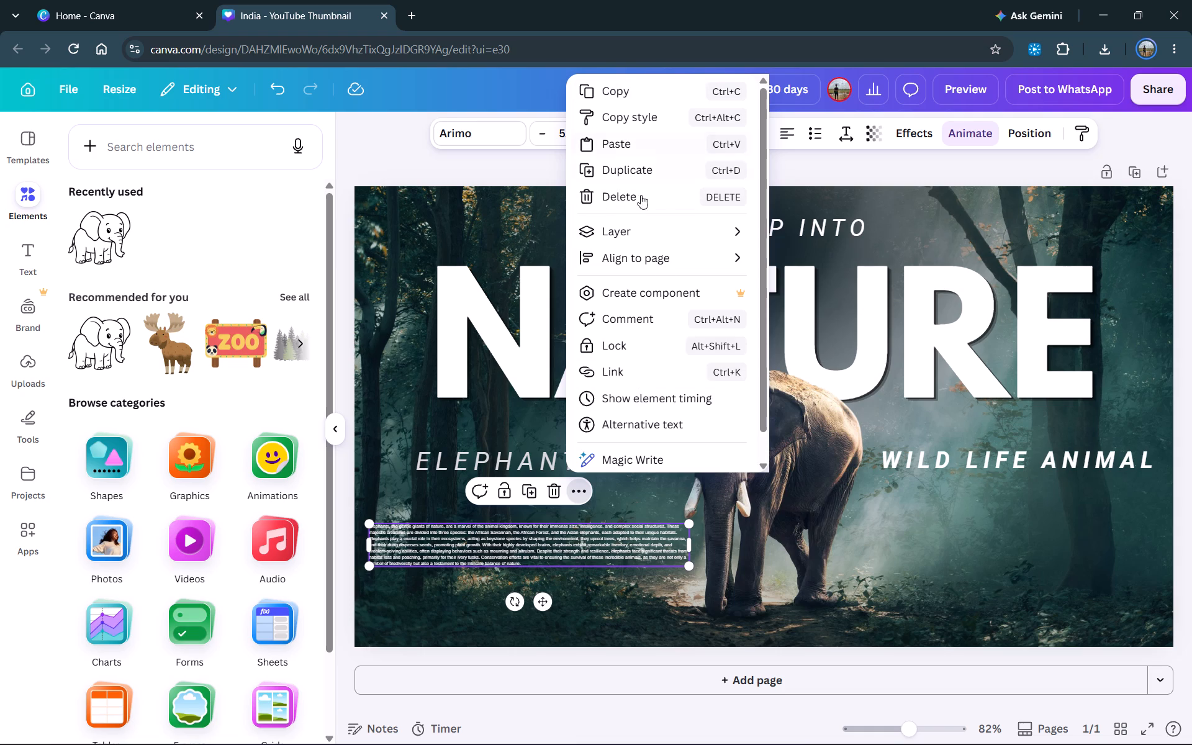
left_click(564, 541)
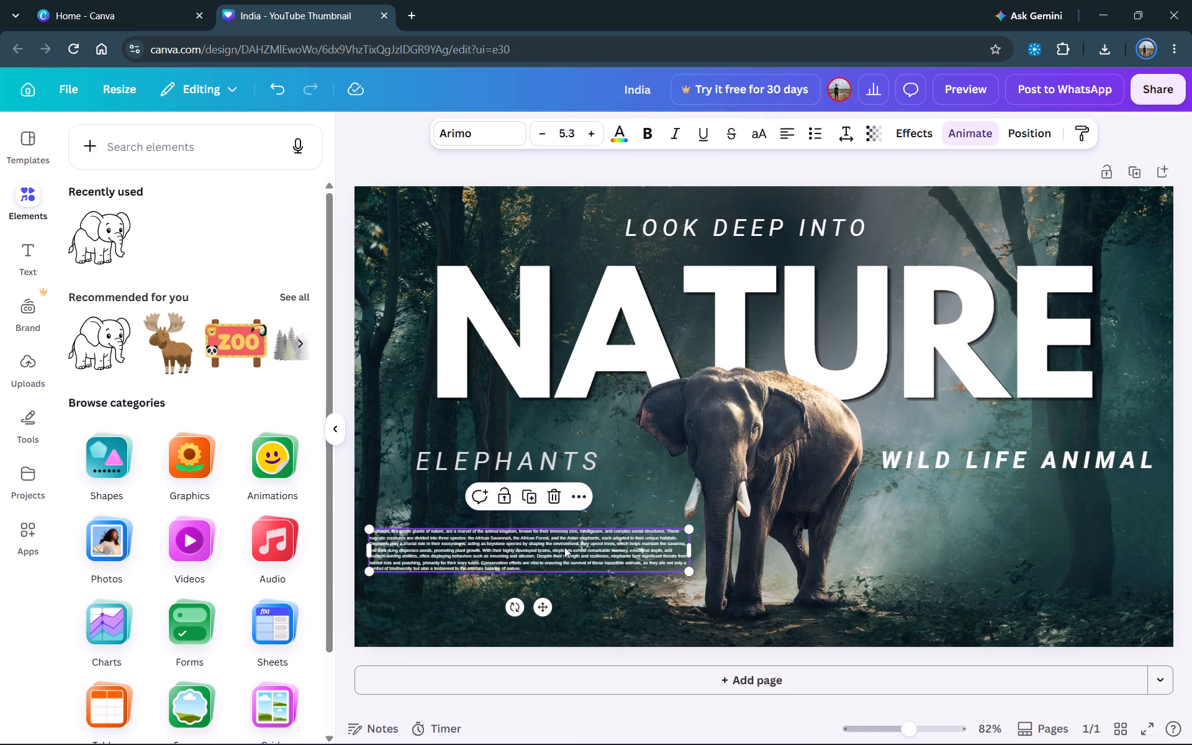
right_click(565, 544)
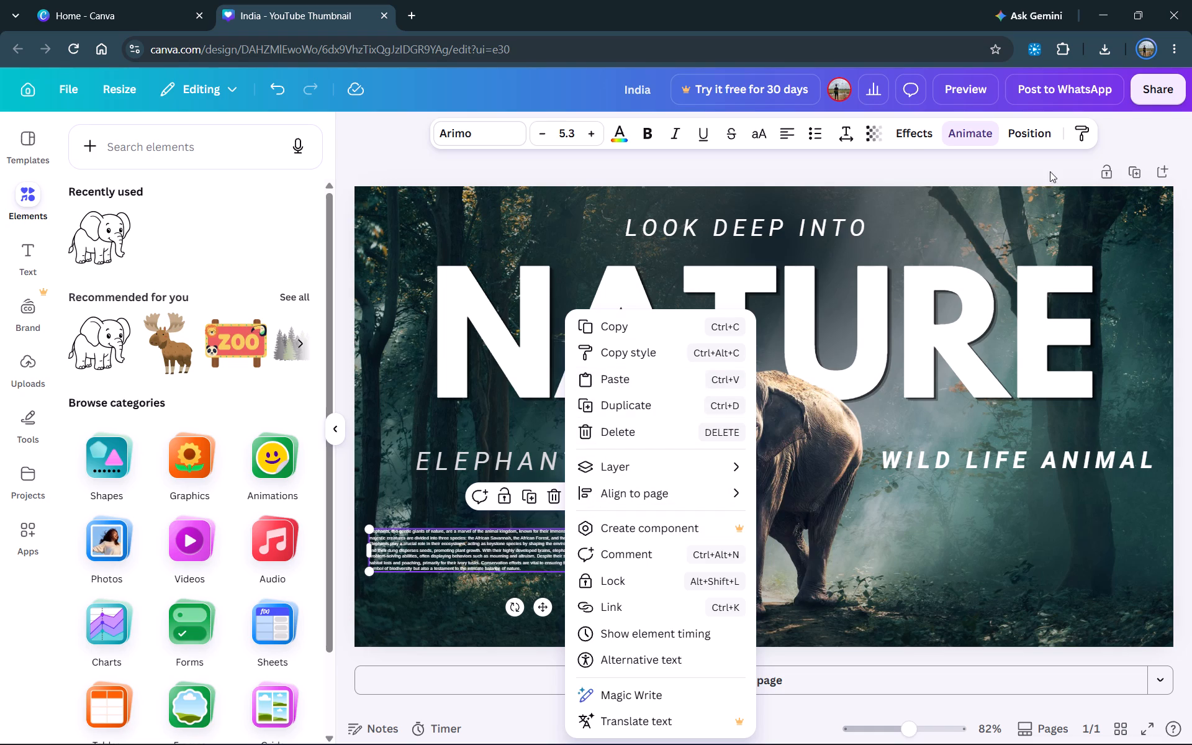
left_click(1013, 124)
left_click(1013, 124)
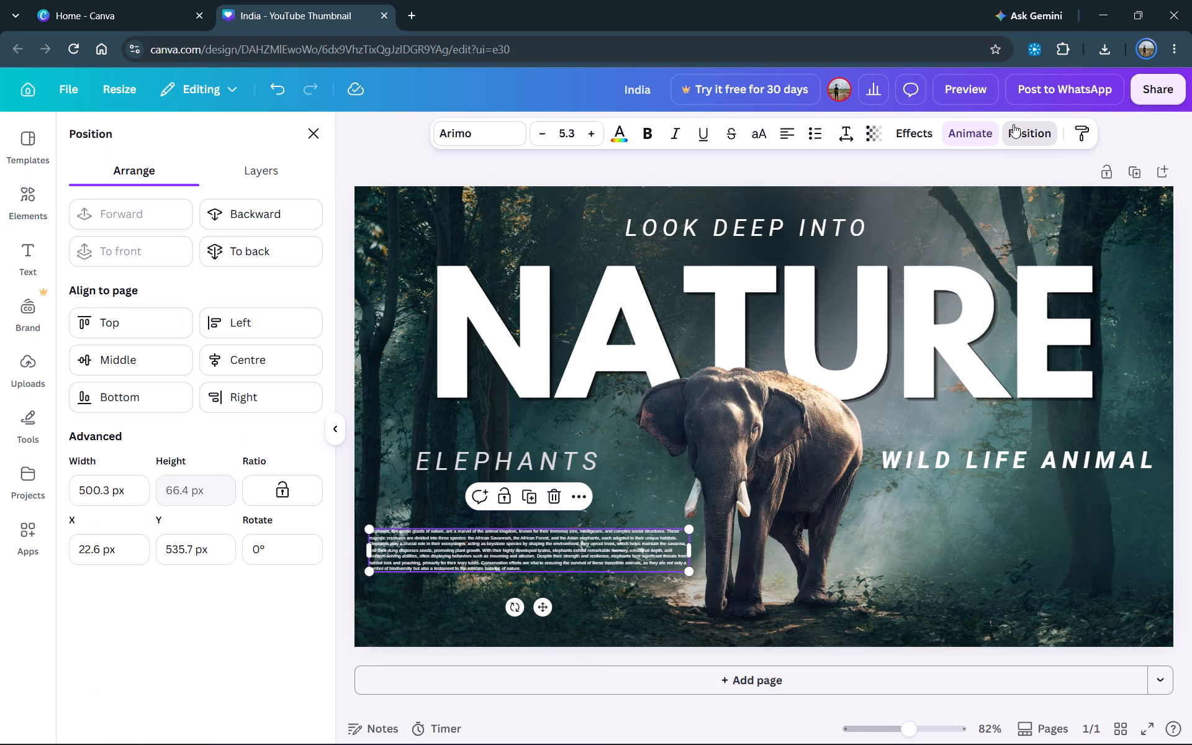
left_click(240, 204)
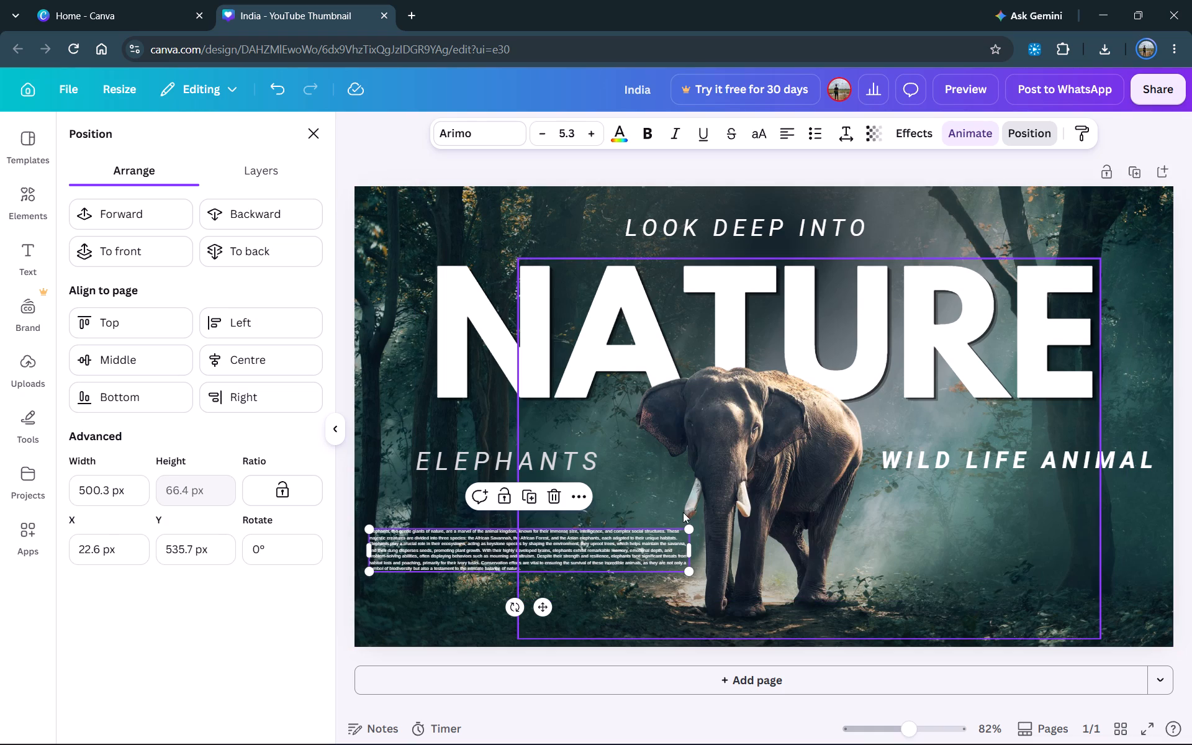
Enlarge the elephant paragraph to about font size 12.5 and place it beneath both animal labels, spanning most of the page width behind the elephant.
left_click_drag(687, 531, 939, 489)
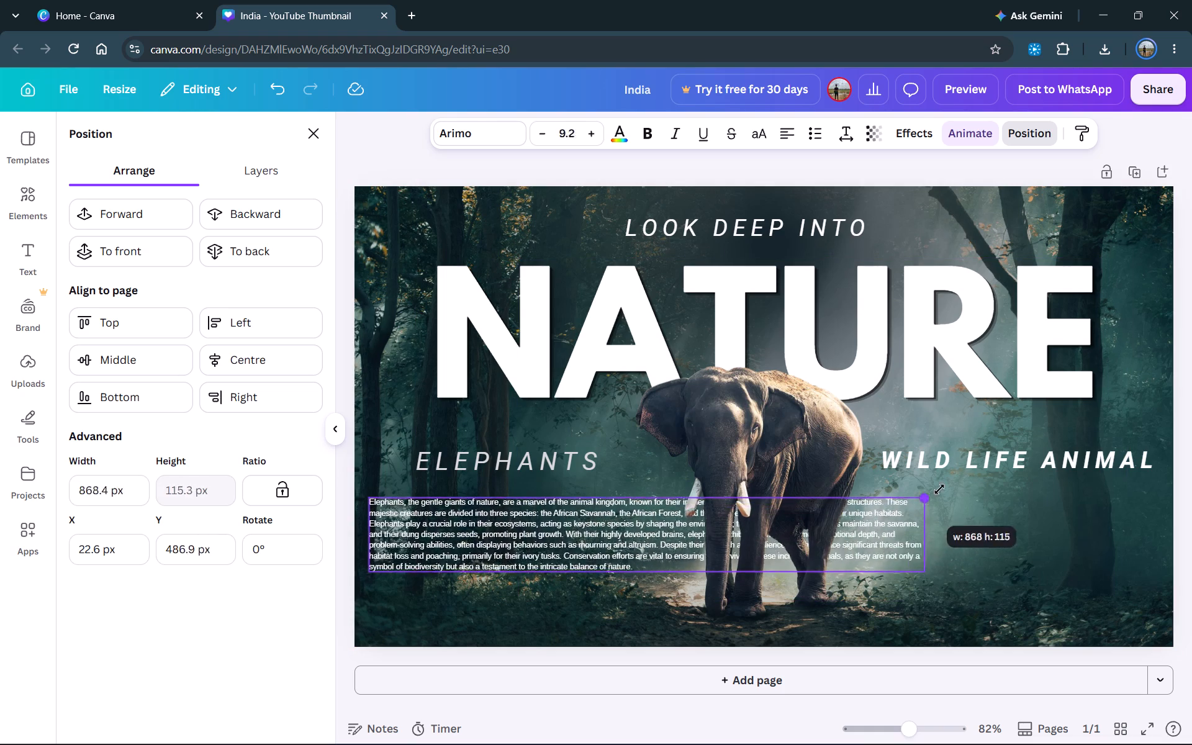
left_click_drag(939, 489, 1081, 526)
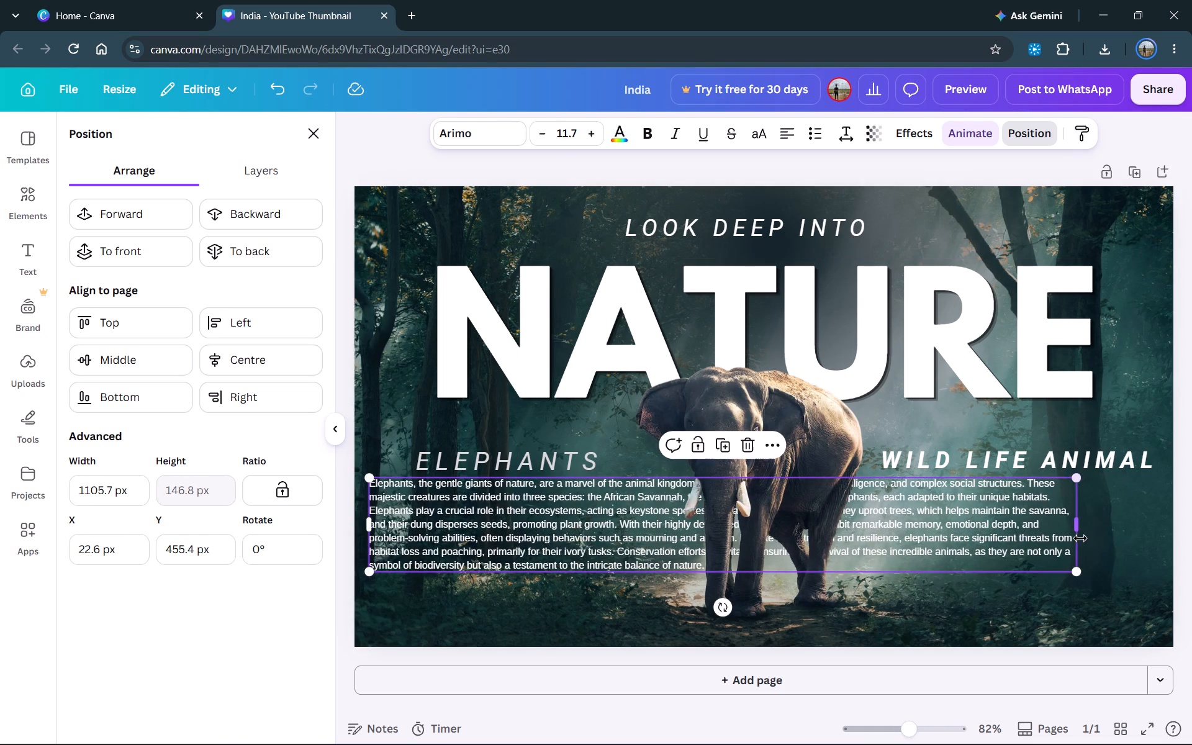
left_click_drag(953, 526, 975, 539)
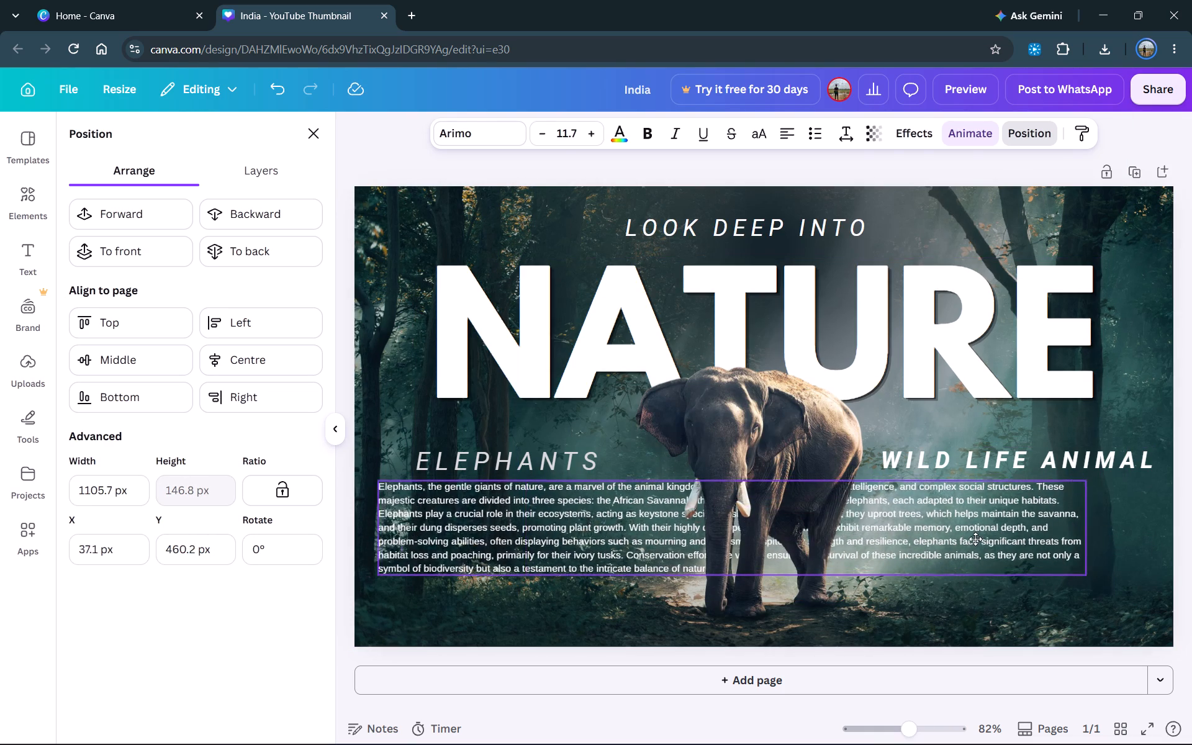
left_click_drag(975, 539, 1010, 540)
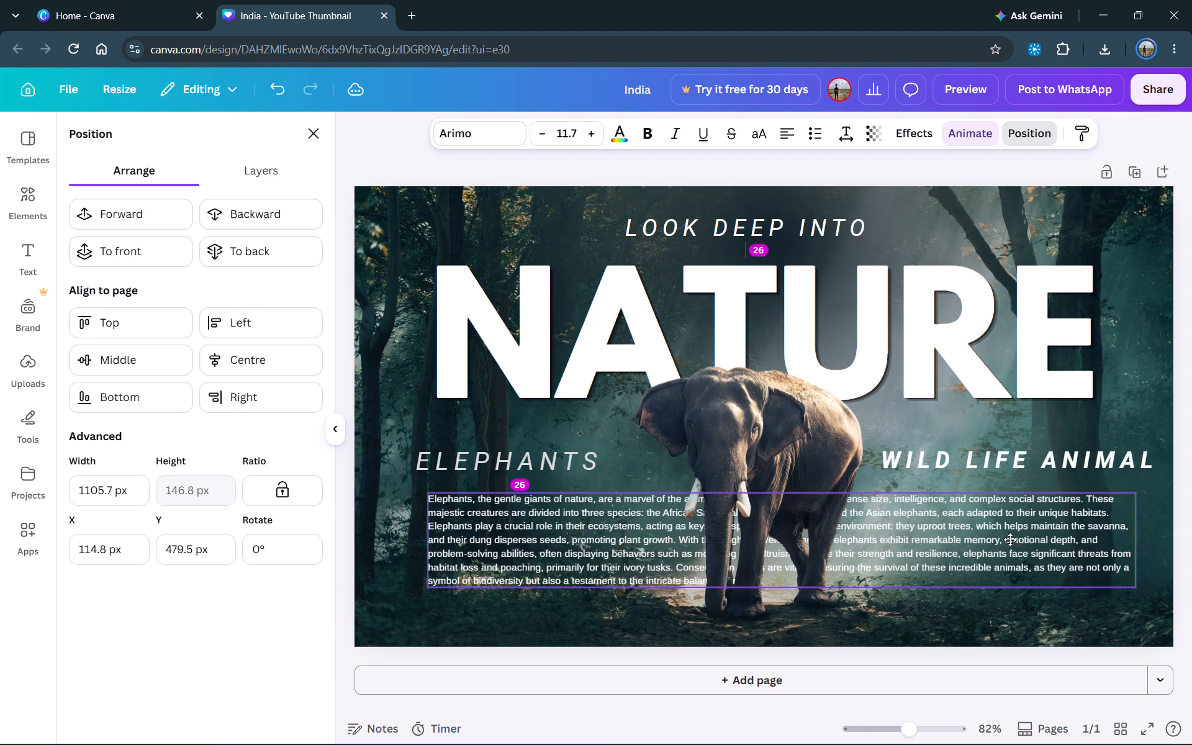
left_click_drag(1010, 540, 1001, 544)
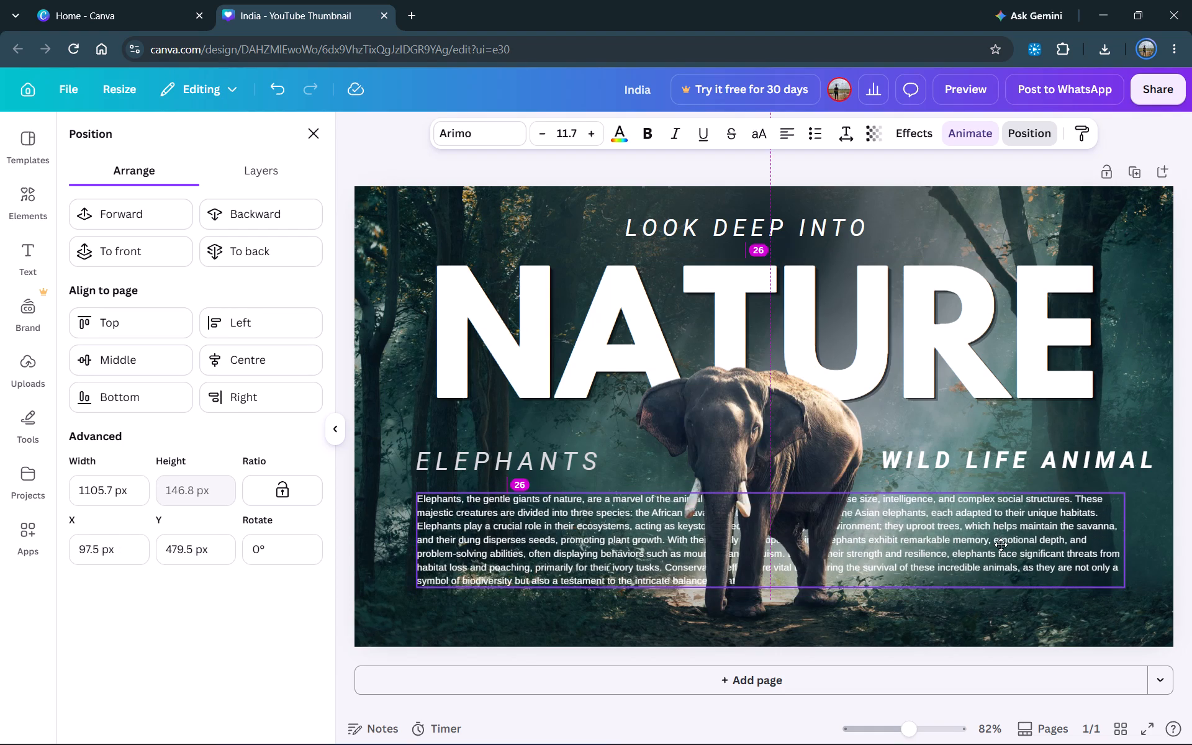
left_click_drag(1001, 544, 1001, 543)
left_click_drag(1121, 495, 1132, 485)
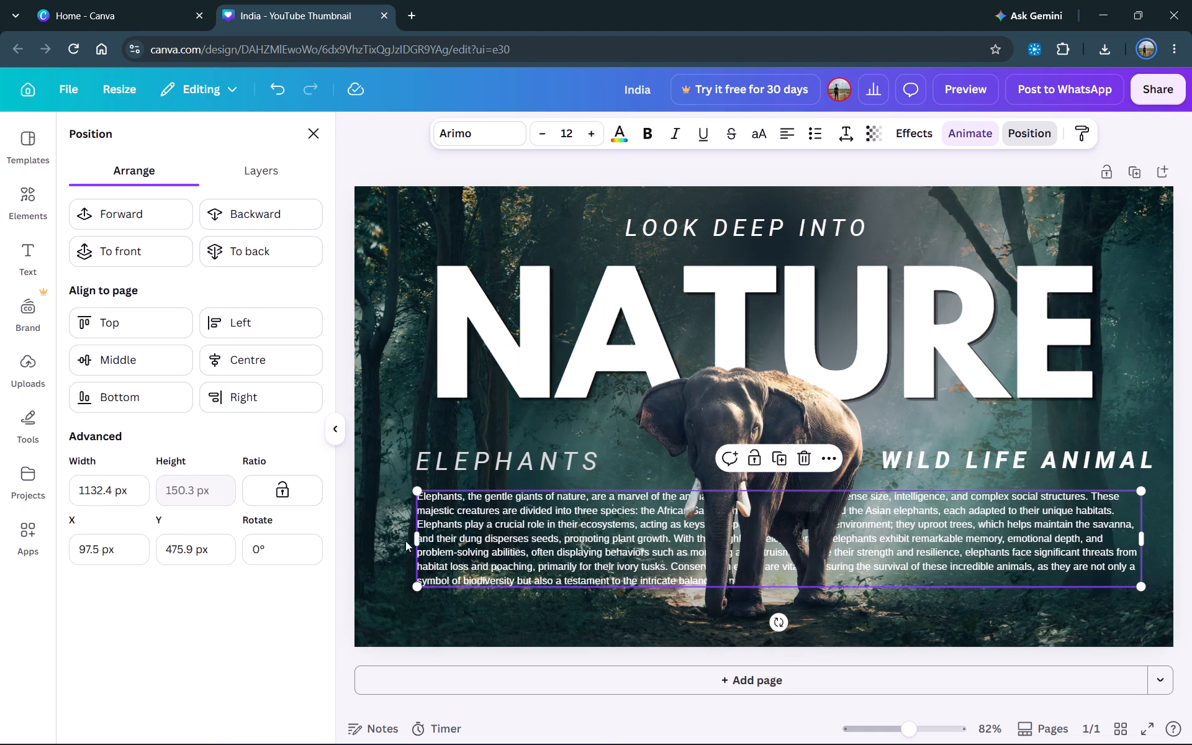
left_click_drag(418, 492, 388, 487)
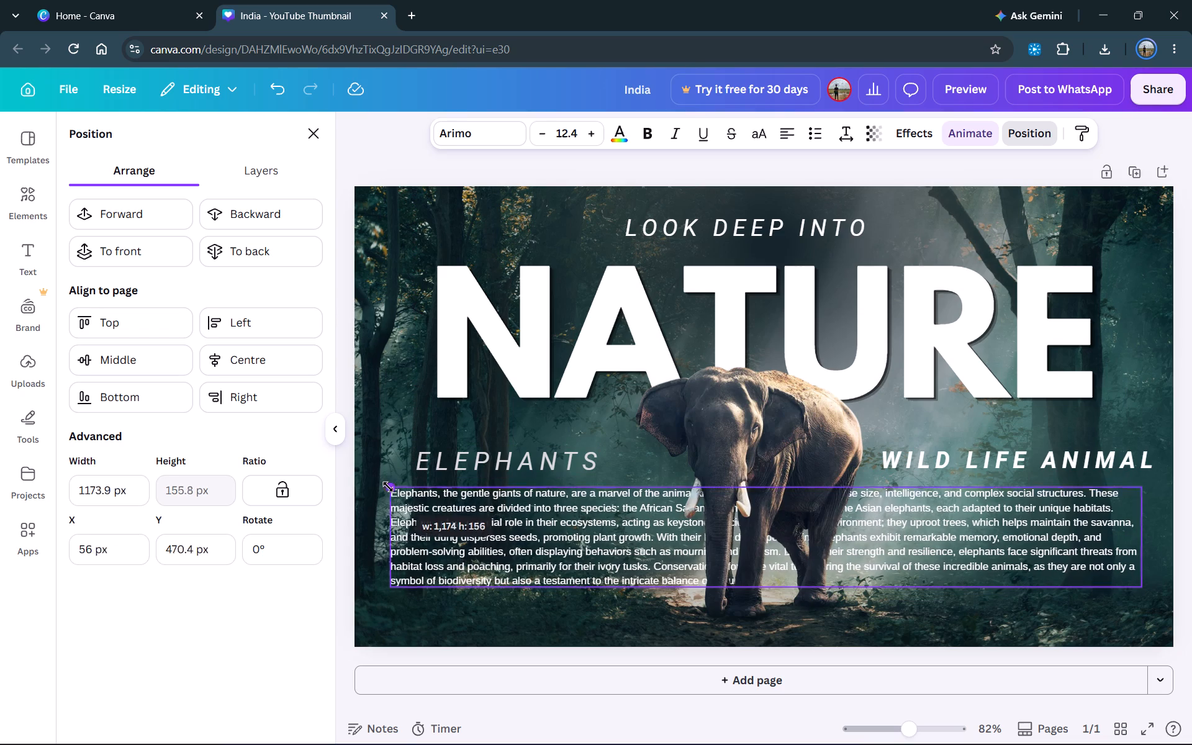
left_click_drag(388, 487, 389, 487)
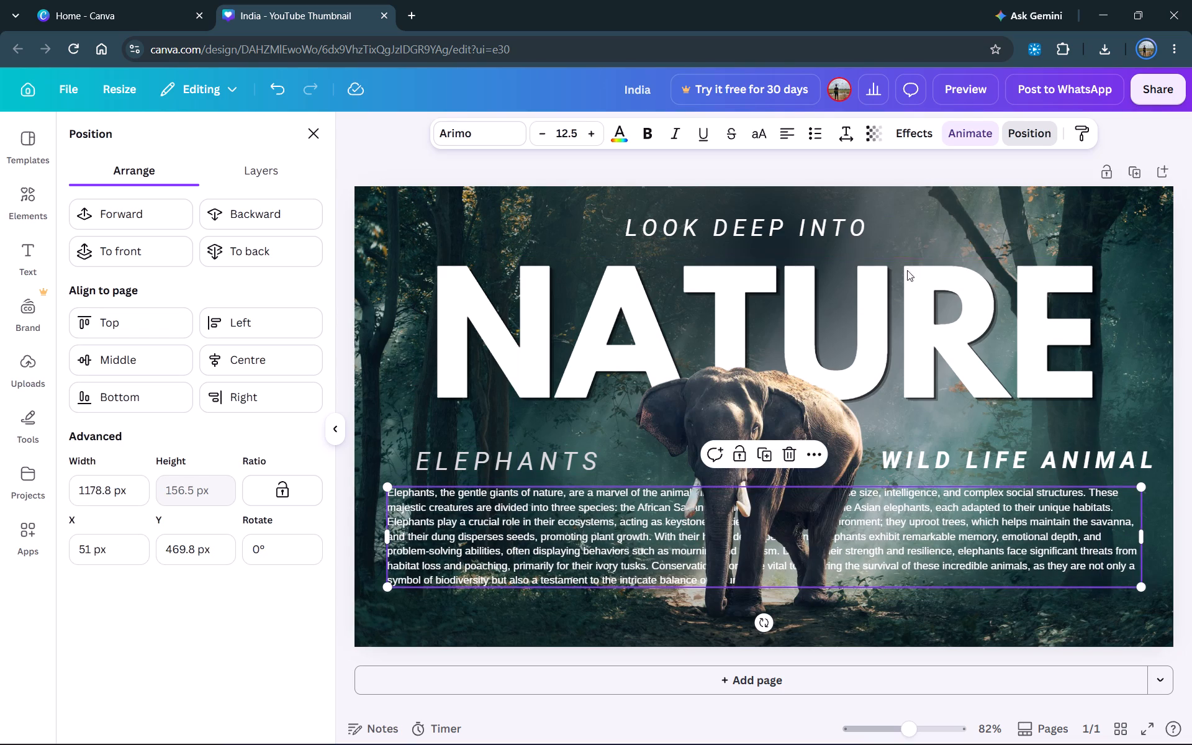
Open the paragraph's animation settings and play a preview of the animated thumbnail.
left_click(975, 130)
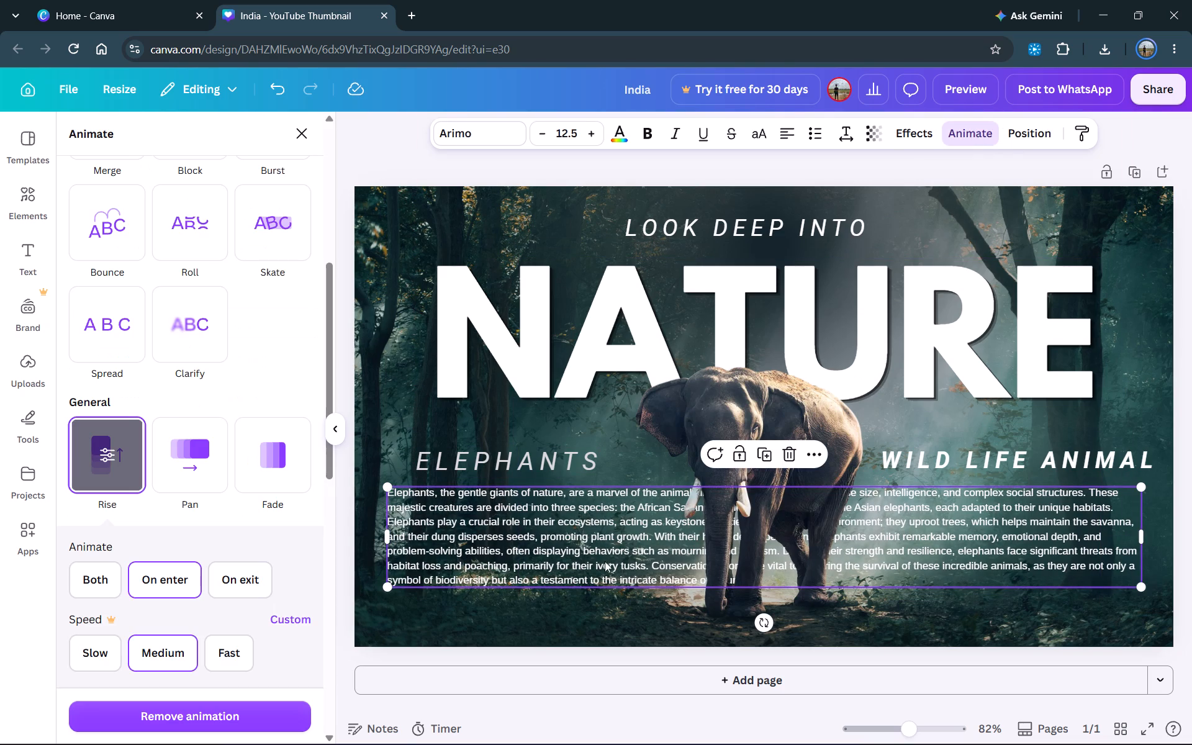
left_click(965, 111)
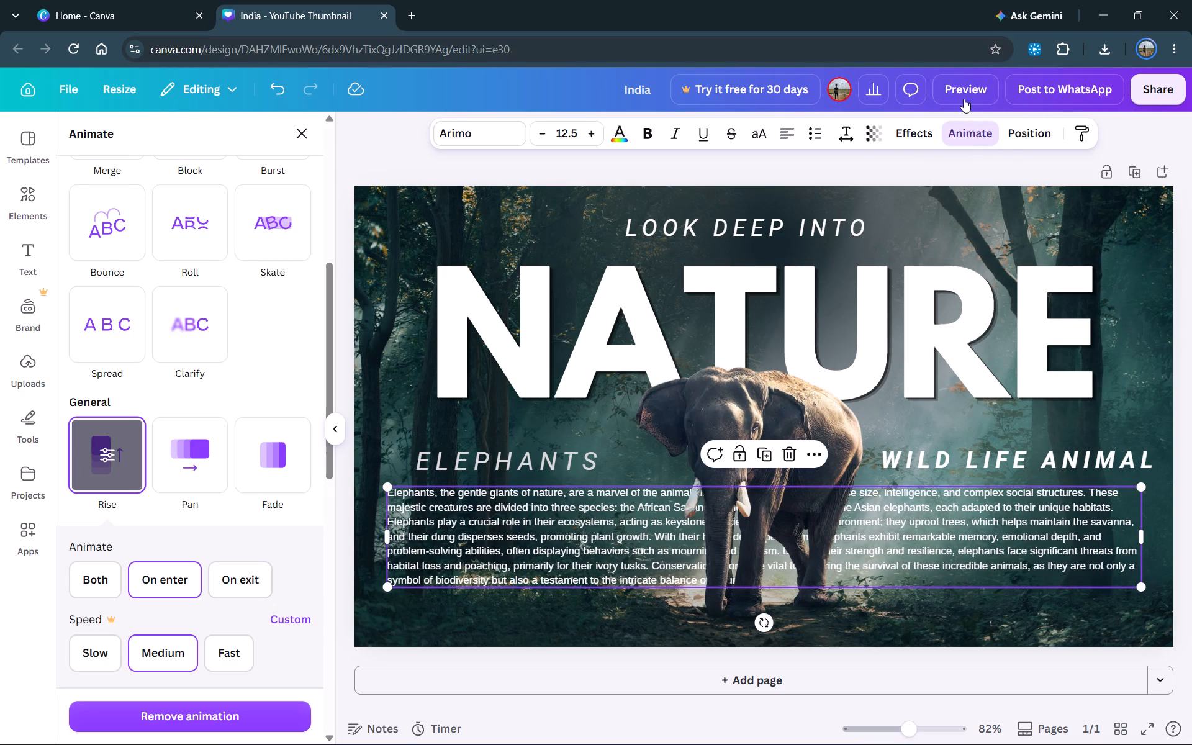
left_click(965, 97)
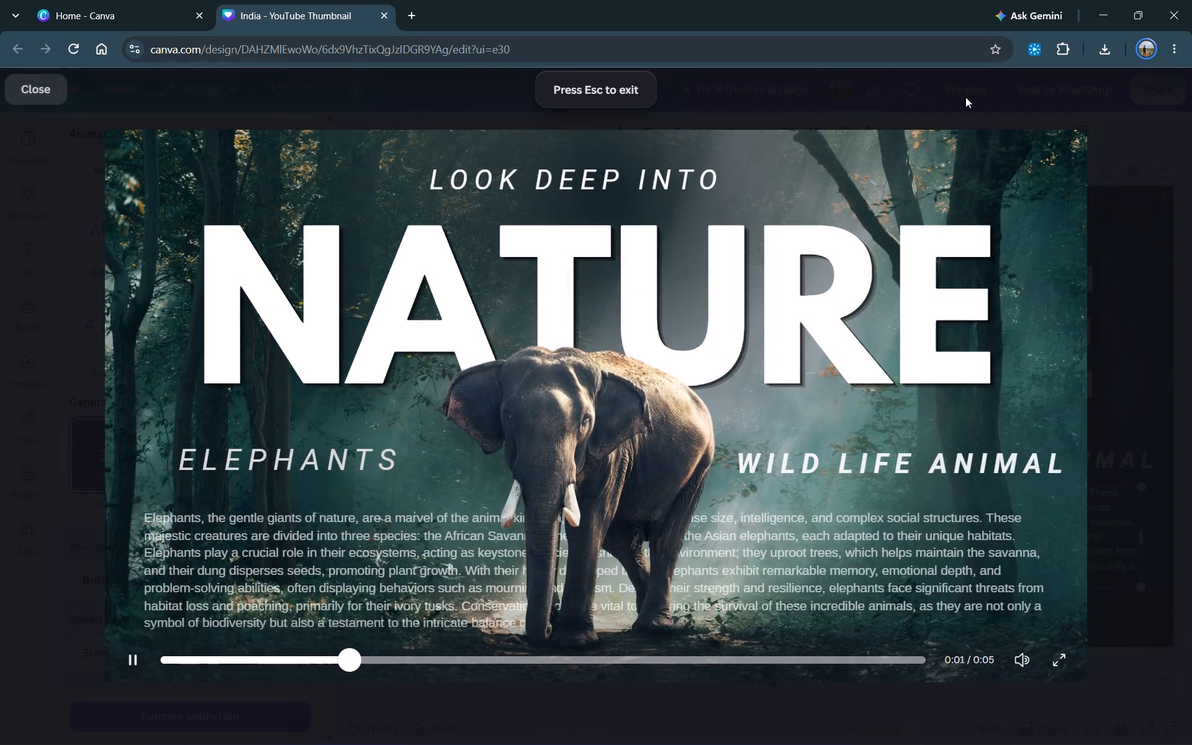